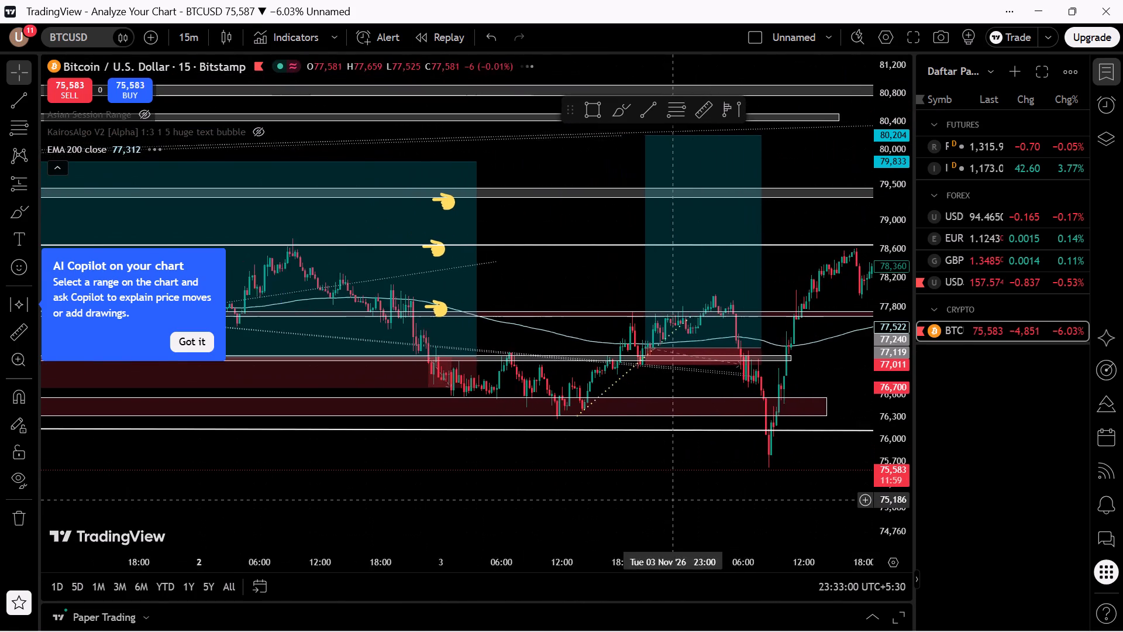
pyautogui.scroll(3, 673, 500)
pyautogui.scroll(1, 762, 499)
pyautogui.scroll(-6, 762, 499)
pyautogui.scroll(9, 723, 497)
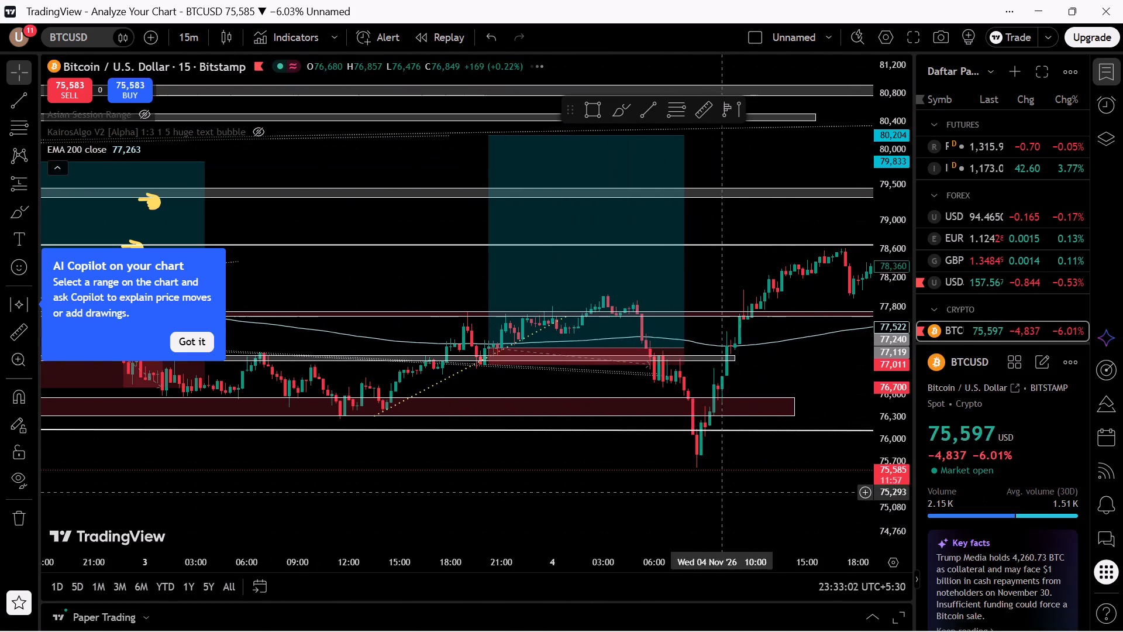
pyautogui.moveTo(794, 413); pyautogui.dragTo(791, 421)
pyautogui.moveTo(781, 436); pyautogui.dragTo(761, 467)
pyautogui.moveTo(760, 468); pyautogui.dragTo(737, 496)
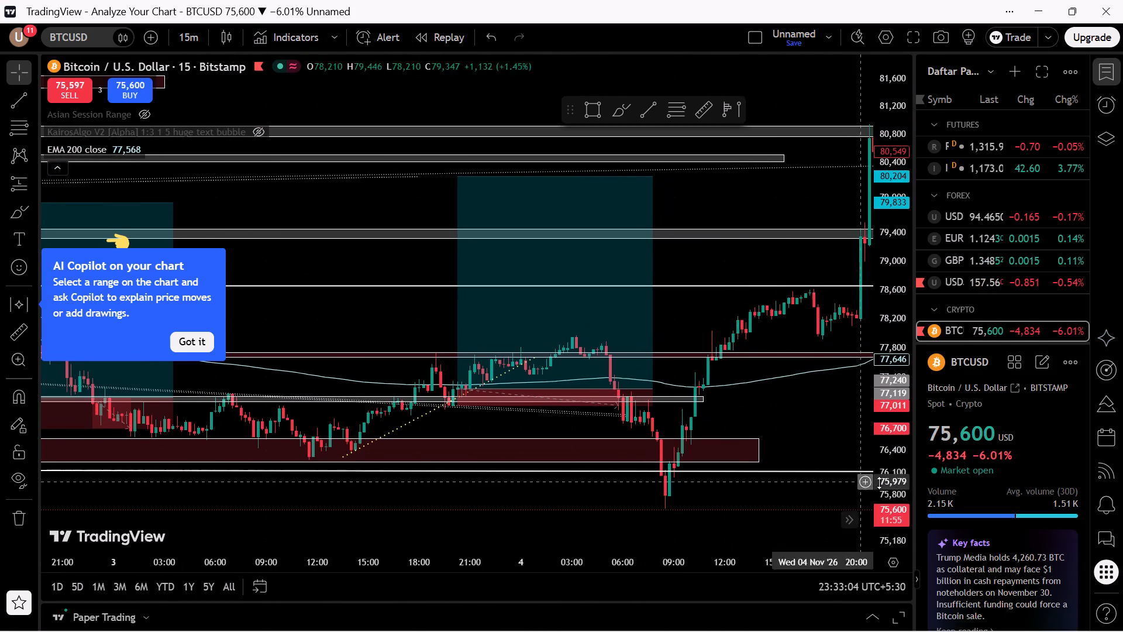
# Inspect the 4 November long position and the nearby zones between 77,000 and 77,800 more closely.
pyautogui.moveTo(879, 470); pyautogui.dragTo(886, 209)
pyautogui.moveTo(886, 151); pyautogui.dragTo(886, 92)
pyautogui.moveTo(886, 75); pyautogui.dragTo(848, 159)
pyautogui.moveTo(794, 503); pyautogui.dragTo(791, 362)
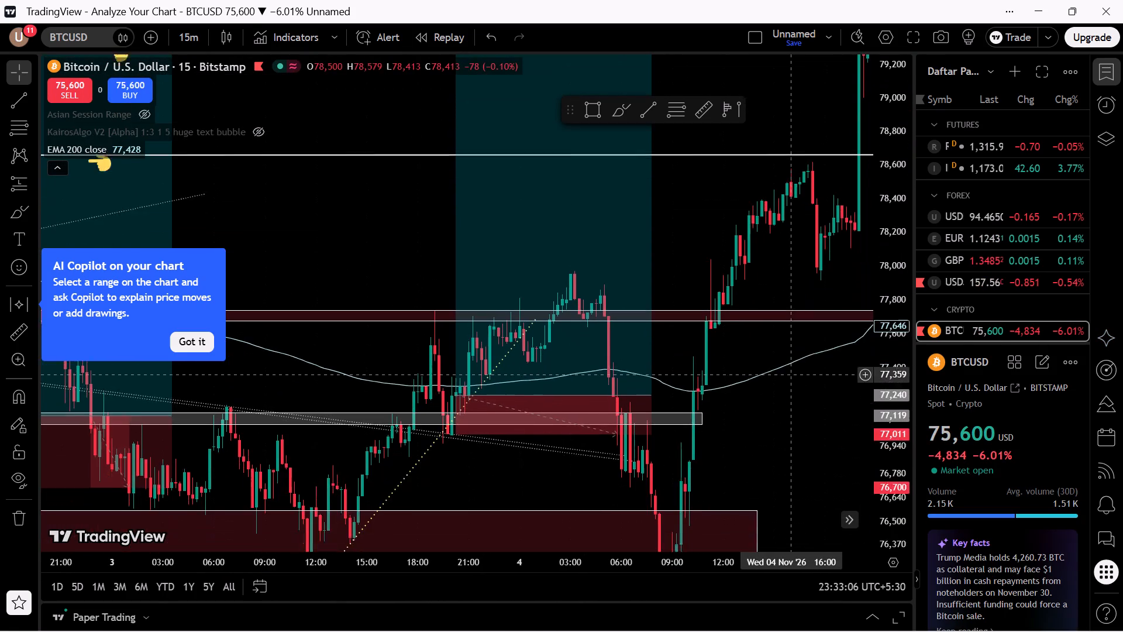
pyautogui.moveTo(791, 362); pyautogui.dragTo(791, 319)
pyautogui.click(791, 300)
pyautogui.scroll(1, 794, 430)
pyautogui.scroll(-3, 794, 430)
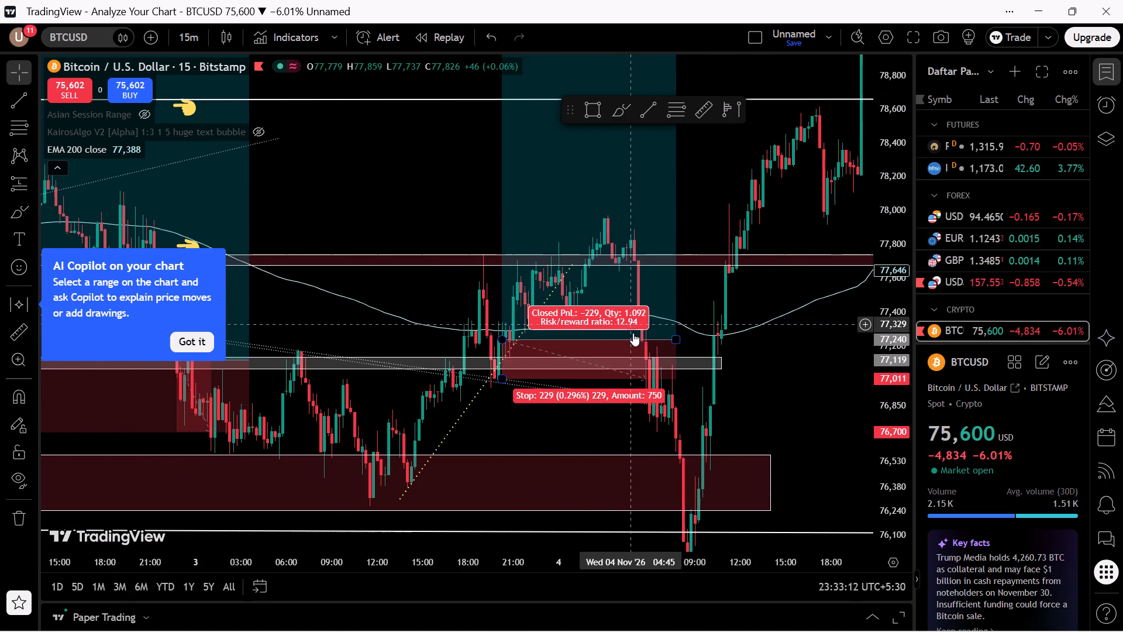
pyautogui.click(898, 362)
pyautogui.moveTo(900, 351); pyautogui.dragTo(903, 311)
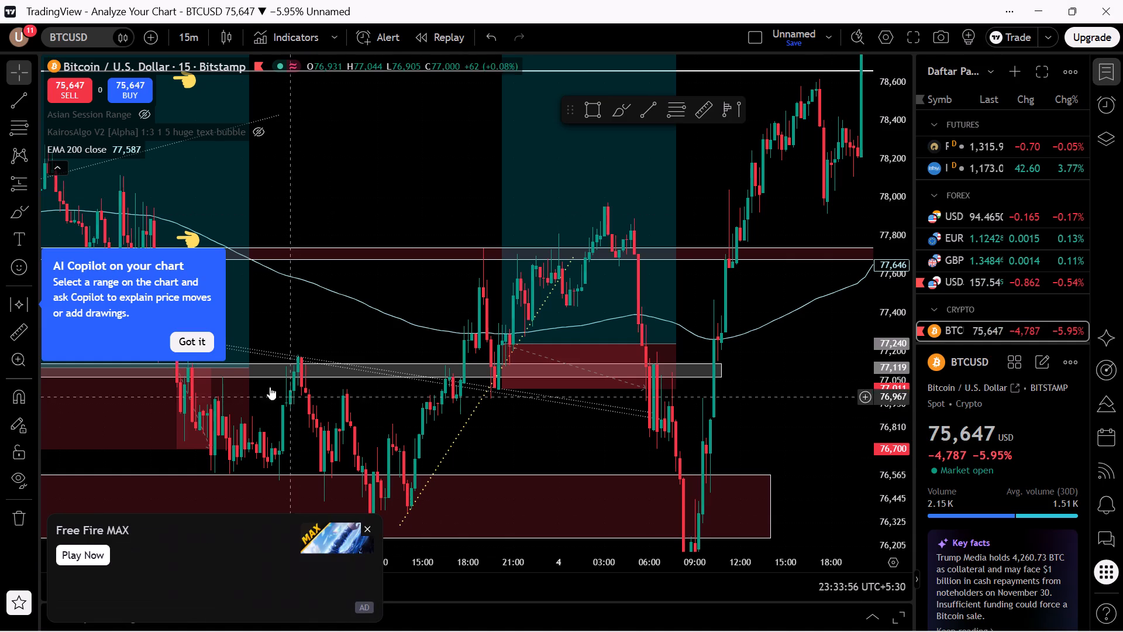
# Dismiss the AI Copilot introduction covering the chart.
pyautogui.click(198, 338)
# Examine the larger long position, the fvg zone and the dotted trend lines across 1 to 4 November.
pyautogui.scroll(-1, 284, 373)
pyautogui.scroll(1, 295, 380)
pyautogui.scroll(-10, 303, 384)
pyautogui.scroll(1, 329, 390)
pyautogui.scroll(-1, 334, 390)
pyautogui.scroll(-4, 459, 404)
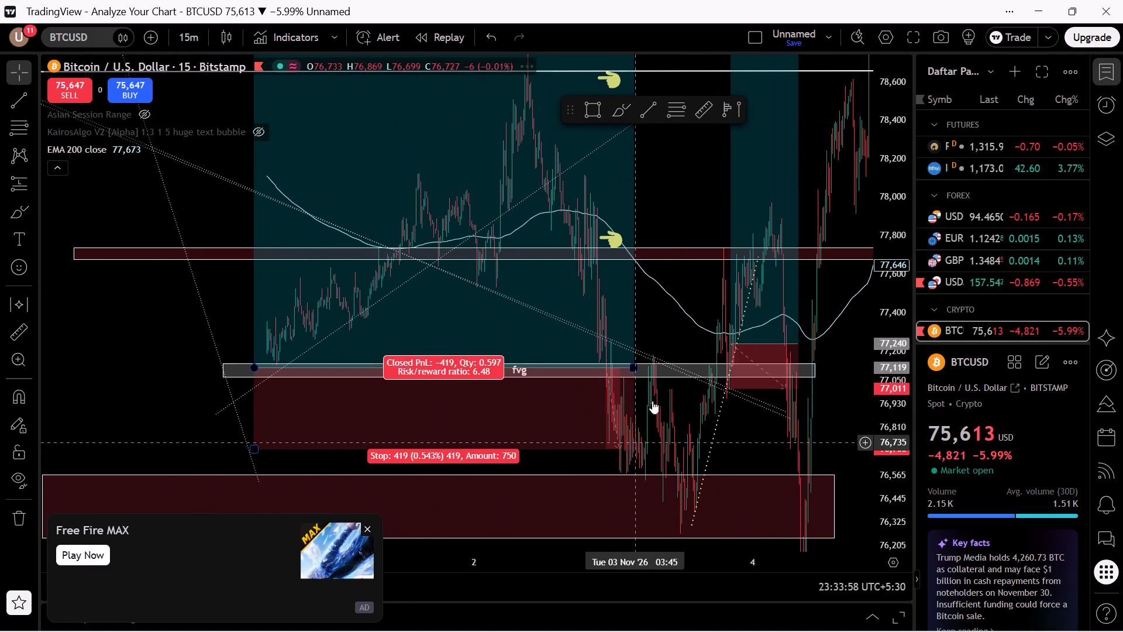
pyautogui.moveTo(652, 343); pyautogui.dragTo(698, 368)
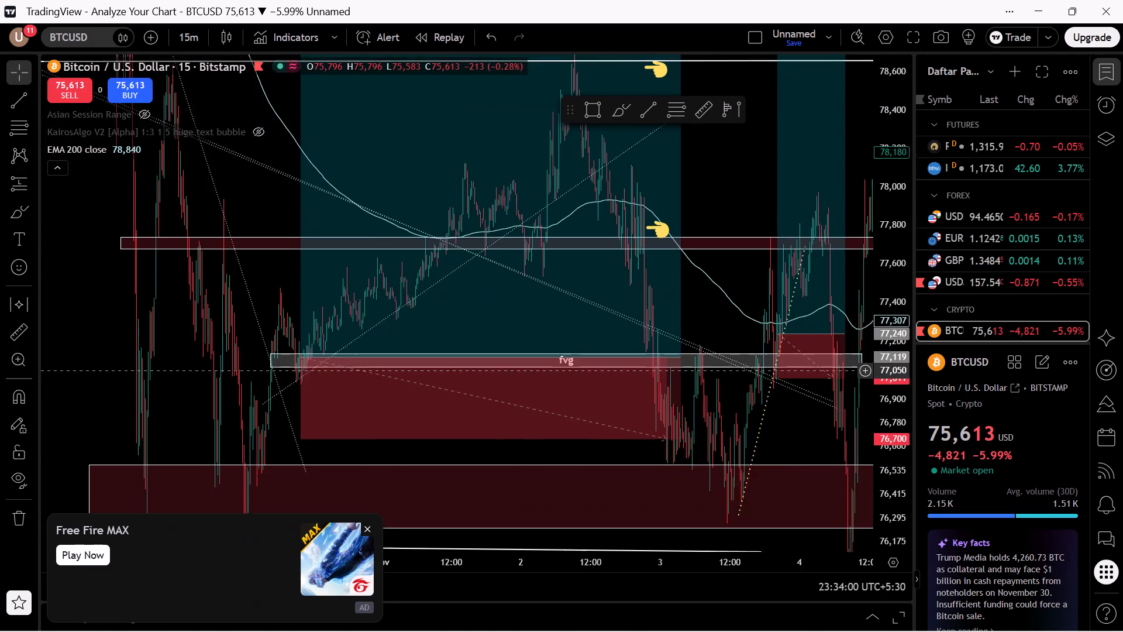
pyautogui.moveTo(698, 368); pyautogui.dragTo(459, 485)
pyautogui.click(438, 480)
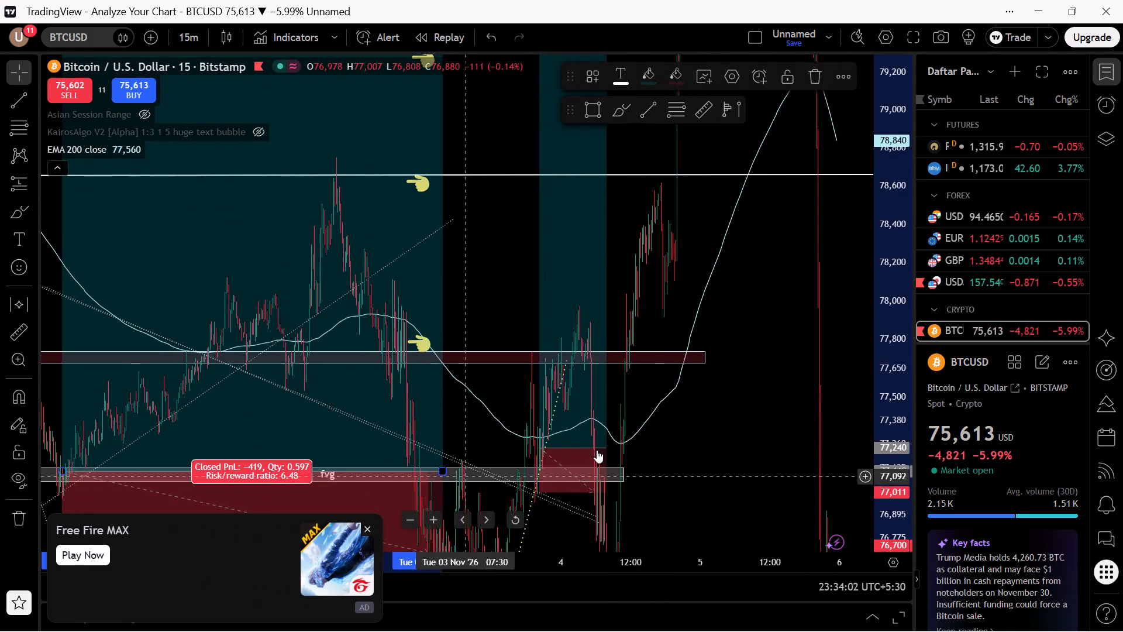
pyautogui.moveTo(750, 327); pyautogui.dragTo(729, 388)
pyautogui.moveTo(680, 517); pyautogui.dragTo(666, 534)
pyautogui.moveTo(715, 358); pyautogui.dragTo(675, 489)
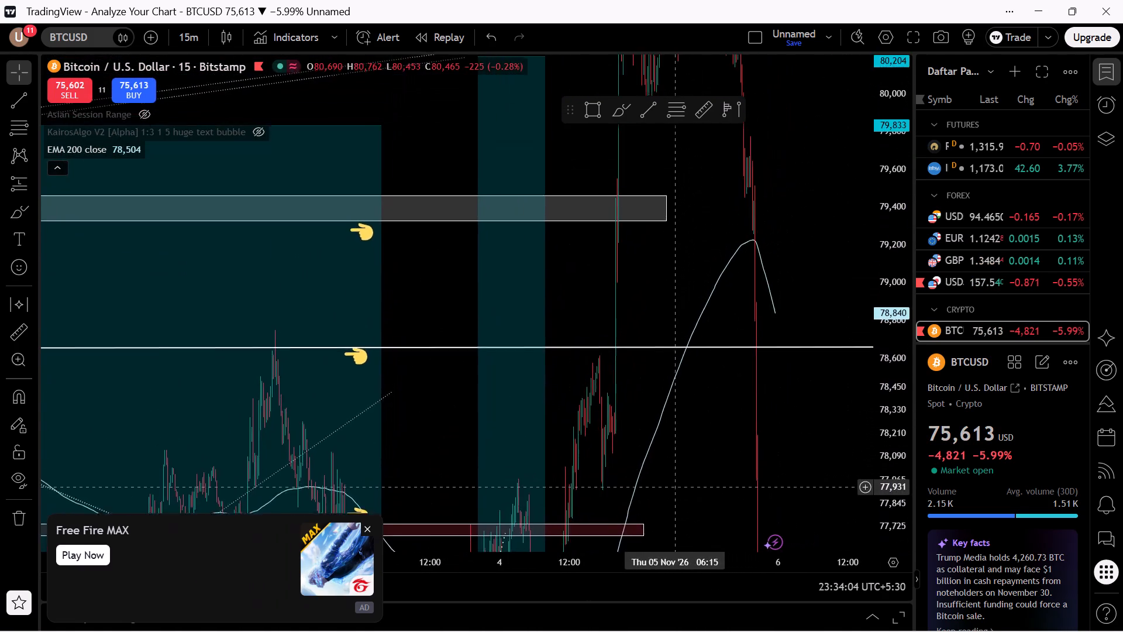
pyautogui.moveTo(675, 489); pyautogui.dragTo(753, 244)
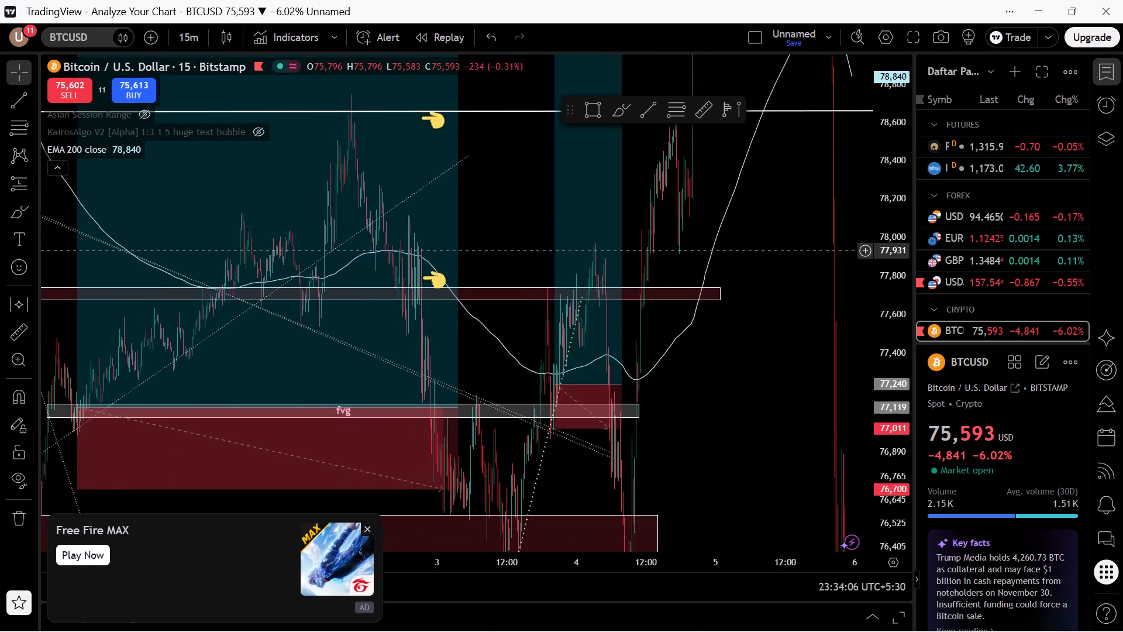
pyautogui.moveTo(753, 244); pyautogui.dragTo(753, 85)
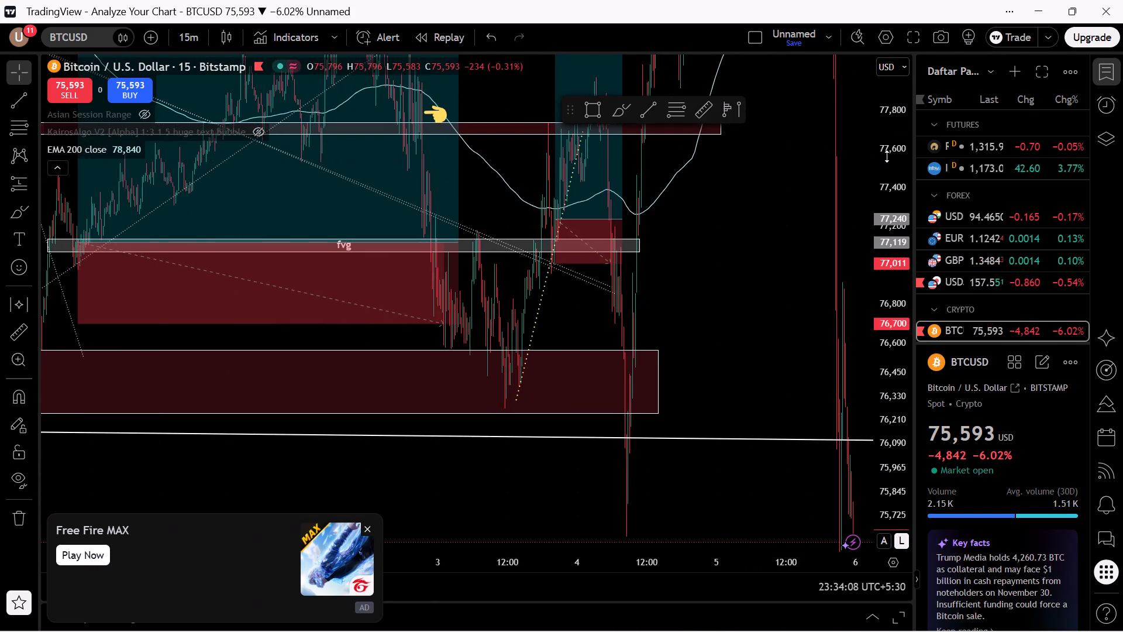
# Review the 4 and 5 November price swings against the demand zone and the white support line near 76,100.
pyautogui.moveTo(886, 159); pyautogui.dragTo(860, 380)
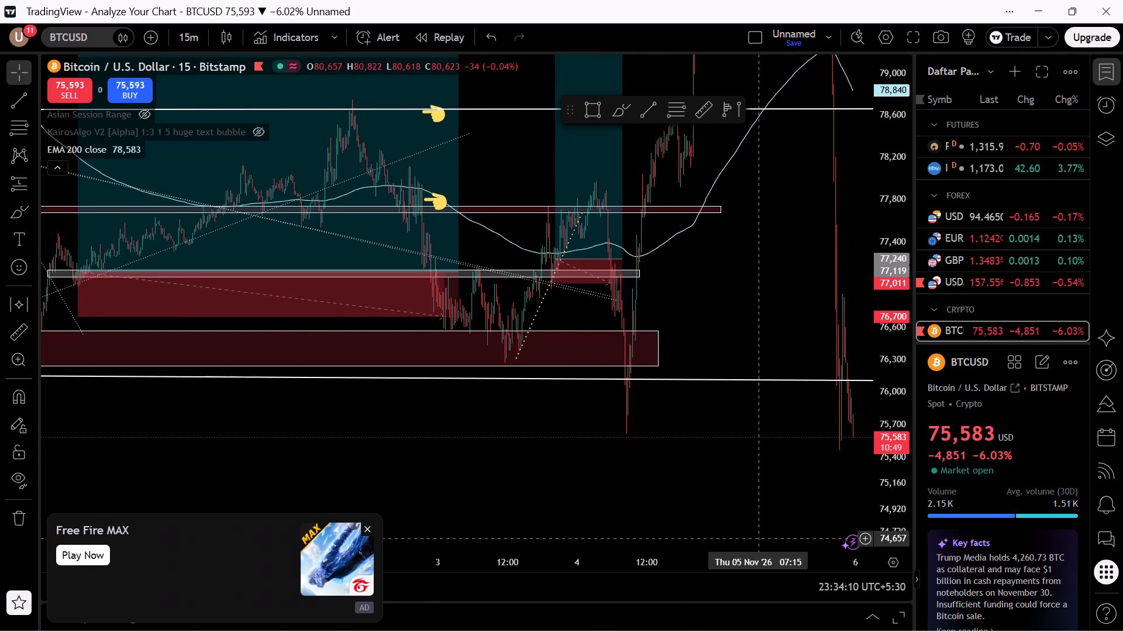
pyautogui.scroll(4, 756, 539)
pyautogui.scroll(-1, 752, 526)
pyautogui.scroll(2, 752, 526)
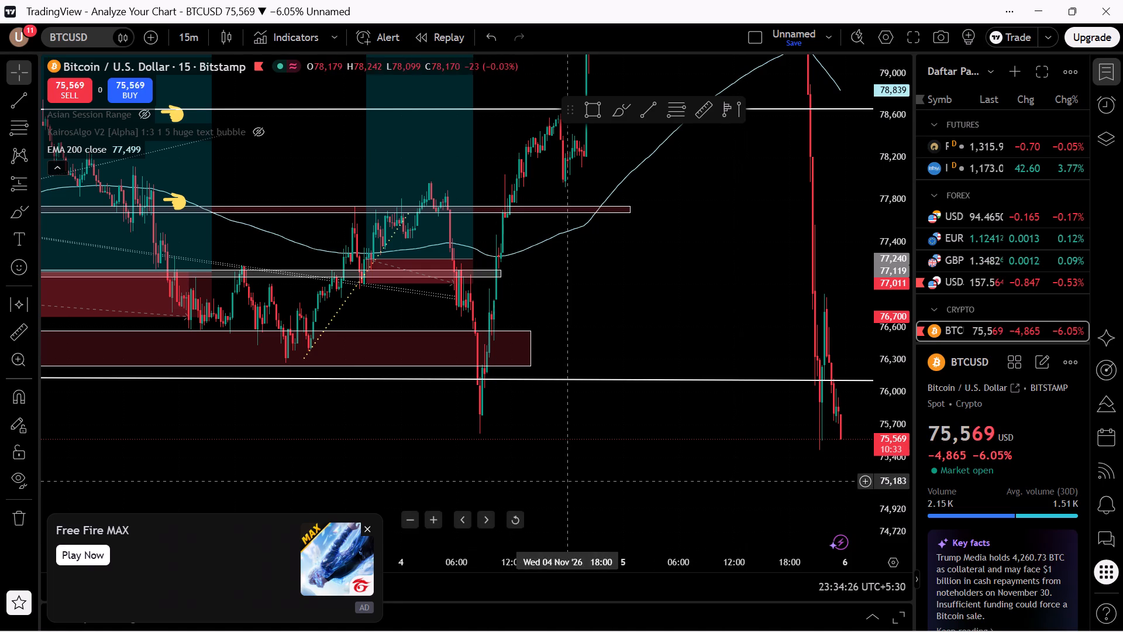
pyautogui.moveTo(569, 481); pyautogui.dragTo(662, 497)
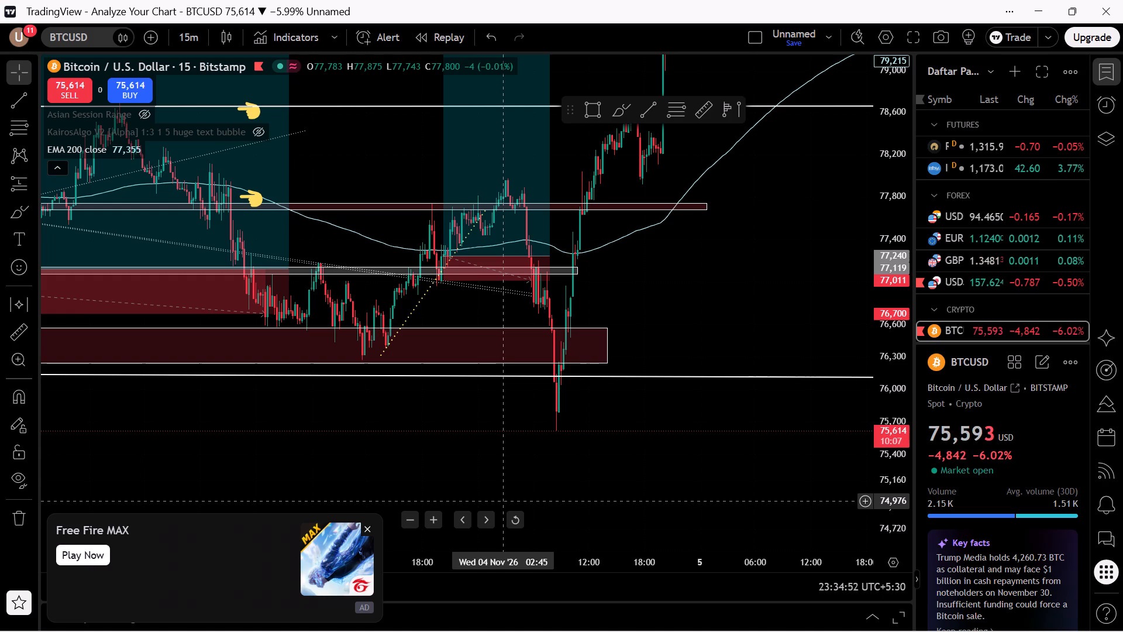
pyautogui.scroll(-6, 378, 454)
pyautogui.scroll(2, 378, 454)
pyautogui.scroll(-1, 385, 451)
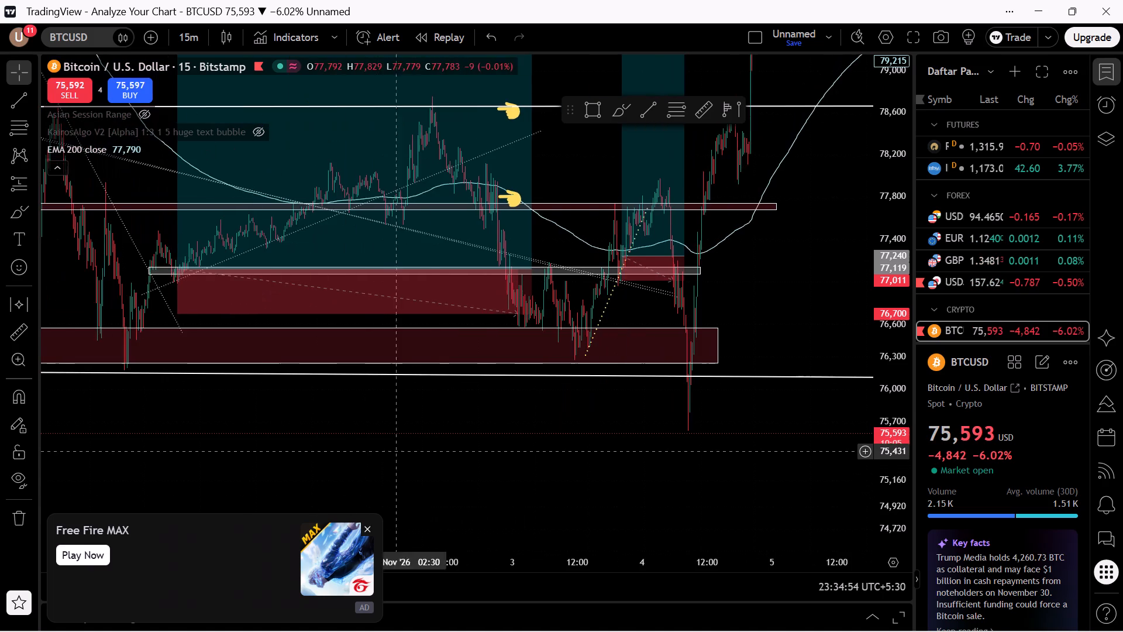
pyautogui.scroll(-1, 433, 452)
# Widen the watchlist sidebar slightly.
pyautogui.click(916, 384)
pyautogui.moveTo(916, 382); pyautogui.dragTo(915, 372)
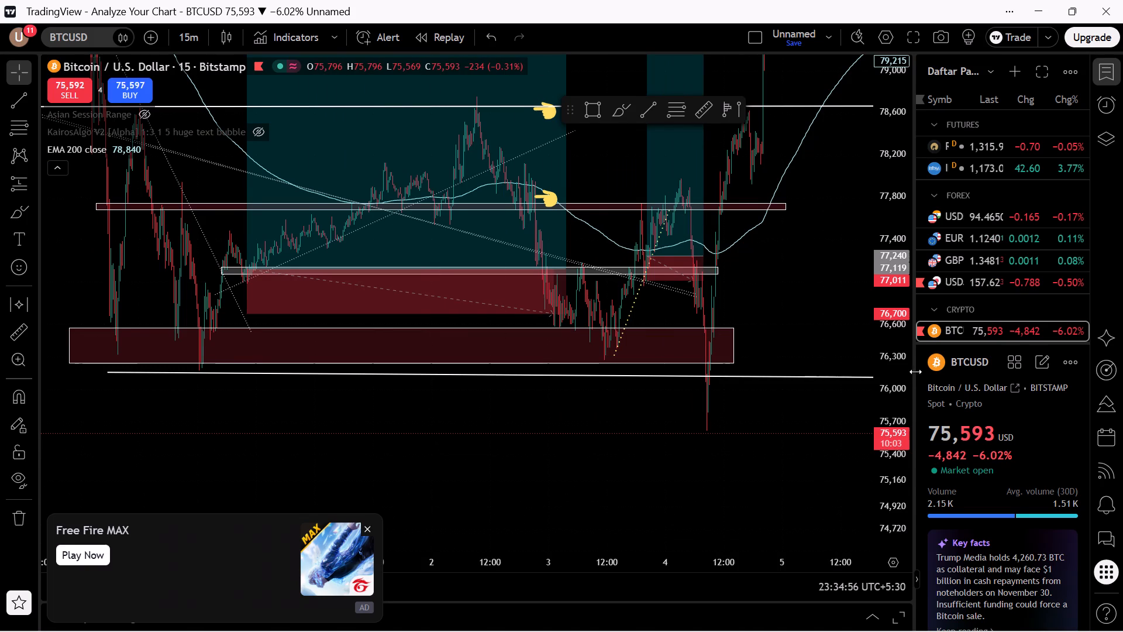
pyautogui.moveTo(915, 372); pyautogui.dragTo(912, 275)
pyautogui.moveTo(912, 275); pyautogui.dragTo(912, 243)
# Examine the 4 November drop through the fvg zone and the demand zone in detail.
pyautogui.moveTo(886, 343); pyautogui.dragTo(862, 88)
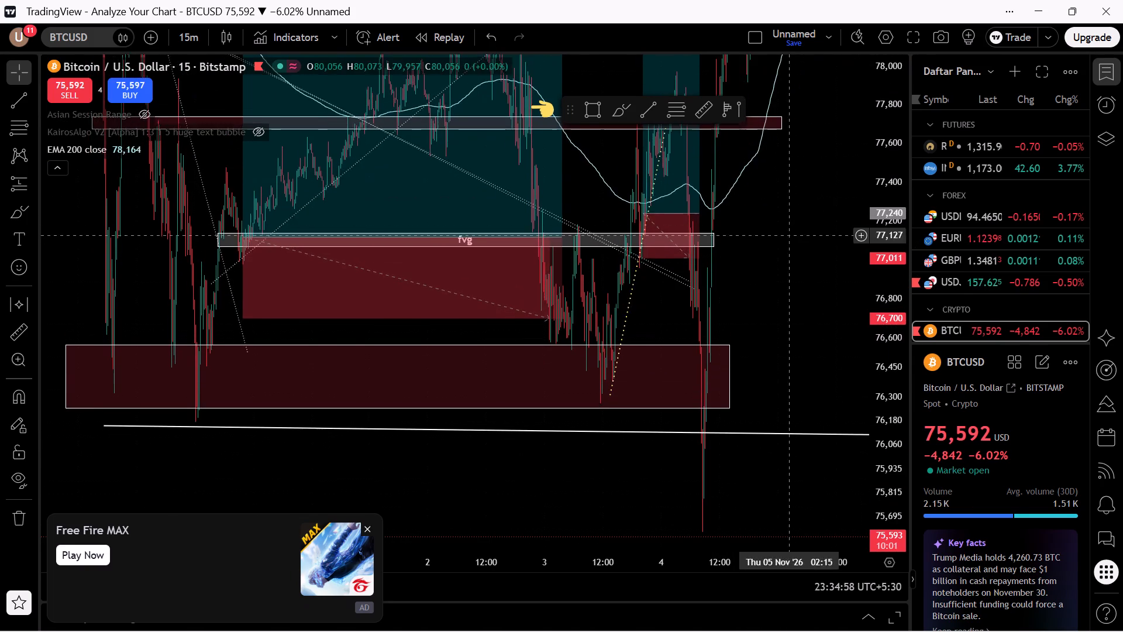
pyautogui.scroll(-1, 790, 235)
pyautogui.scroll(3, 790, 235)
pyautogui.scroll(4, 714, 260)
pyautogui.scroll(-2, 705, 269)
pyautogui.scroll(1, 705, 269)
pyautogui.scroll(4, 705, 359)
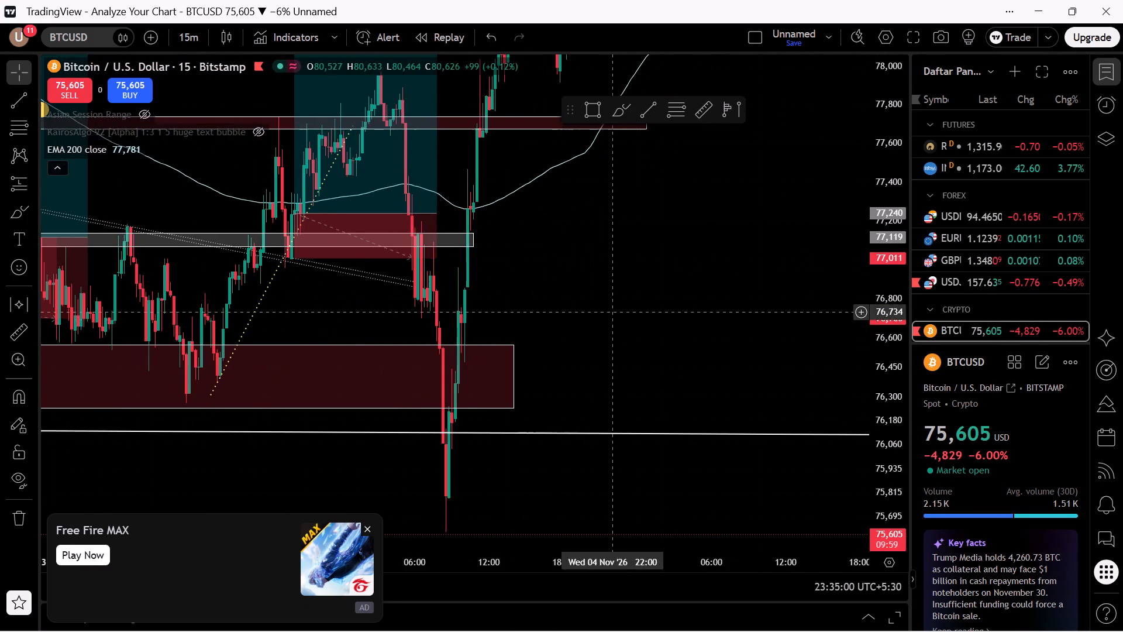
pyautogui.moveTo(612, 311); pyautogui.dragTo(728, 361)
pyautogui.scroll(-1, 729, 362)
pyautogui.scroll(3, 729, 362)
pyautogui.scroll(-1, 729, 362)
pyautogui.scroll(1, 729, 362)
pyautogui.moveTo(609, 359); pyautogui.dragTo(803, 377)
pyautogui.scroll(-1, 803, 377)
pyautogui.scroll(6, 803, 377)
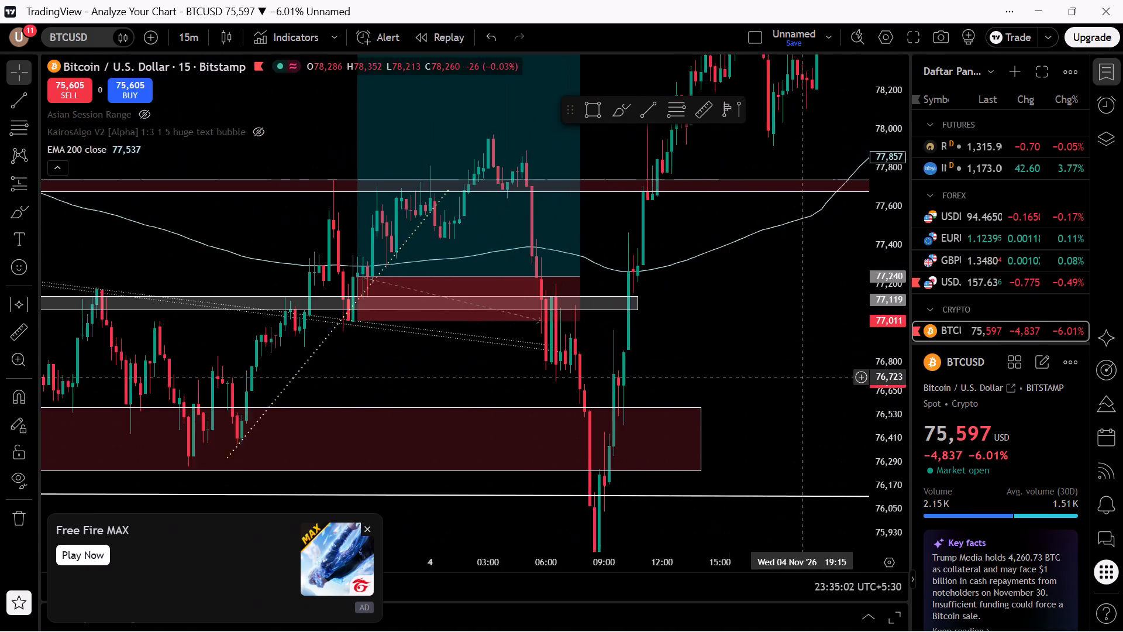
pyautogui.scroll(4, 803, 377)
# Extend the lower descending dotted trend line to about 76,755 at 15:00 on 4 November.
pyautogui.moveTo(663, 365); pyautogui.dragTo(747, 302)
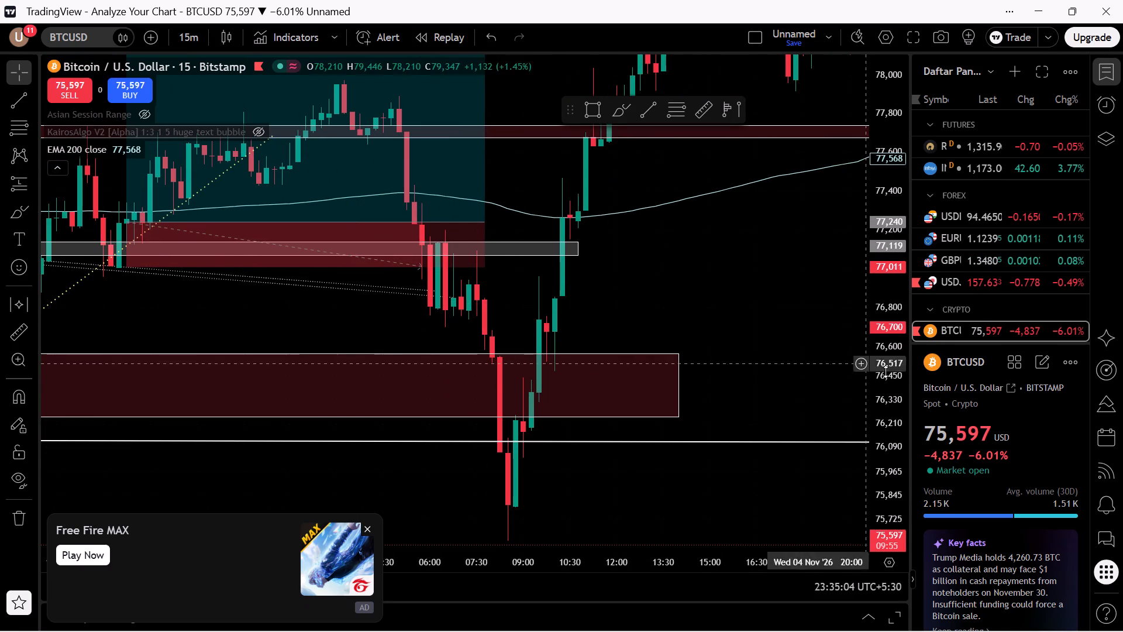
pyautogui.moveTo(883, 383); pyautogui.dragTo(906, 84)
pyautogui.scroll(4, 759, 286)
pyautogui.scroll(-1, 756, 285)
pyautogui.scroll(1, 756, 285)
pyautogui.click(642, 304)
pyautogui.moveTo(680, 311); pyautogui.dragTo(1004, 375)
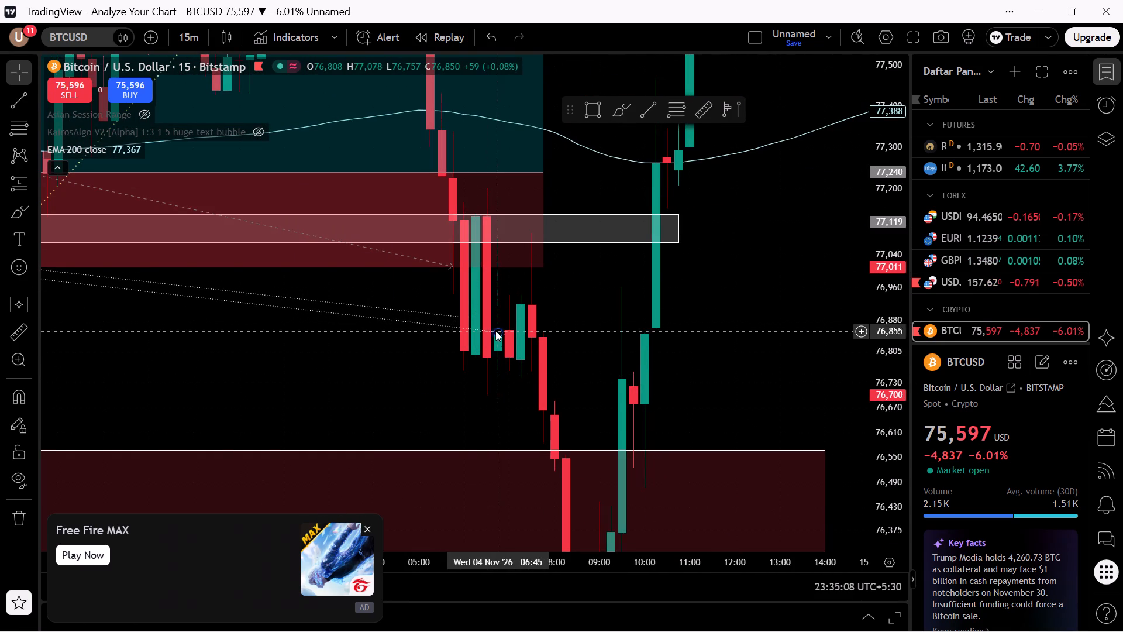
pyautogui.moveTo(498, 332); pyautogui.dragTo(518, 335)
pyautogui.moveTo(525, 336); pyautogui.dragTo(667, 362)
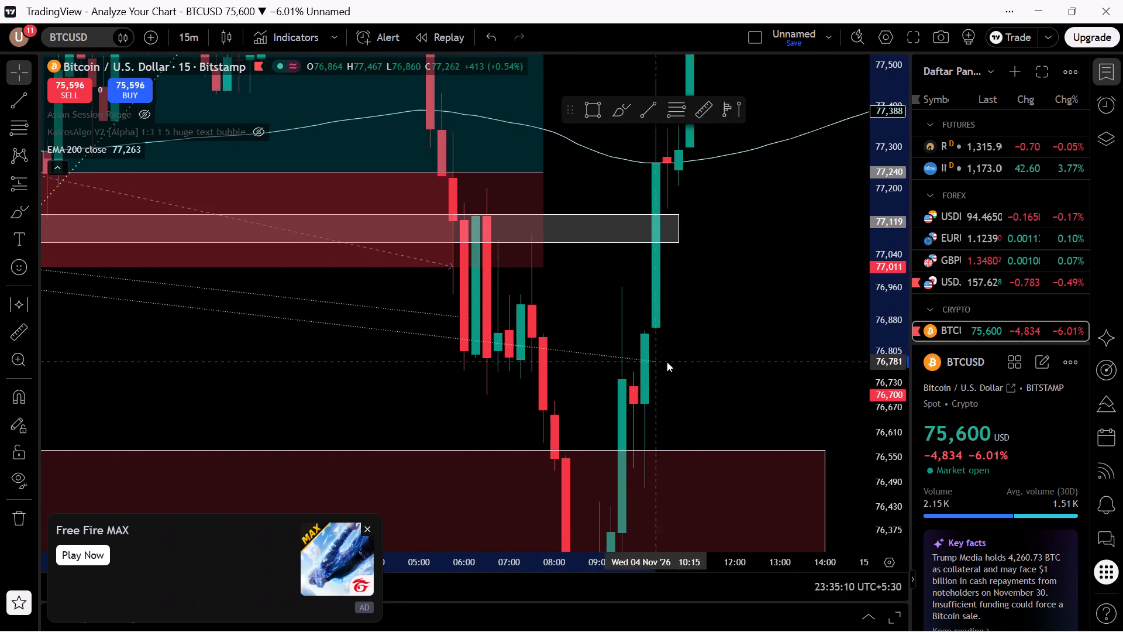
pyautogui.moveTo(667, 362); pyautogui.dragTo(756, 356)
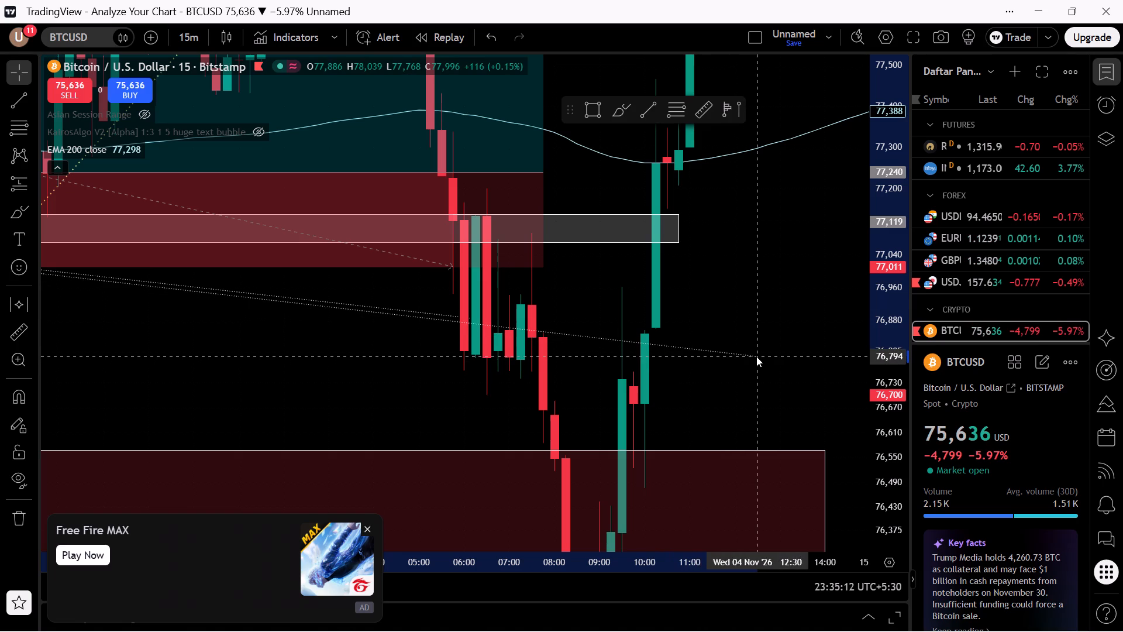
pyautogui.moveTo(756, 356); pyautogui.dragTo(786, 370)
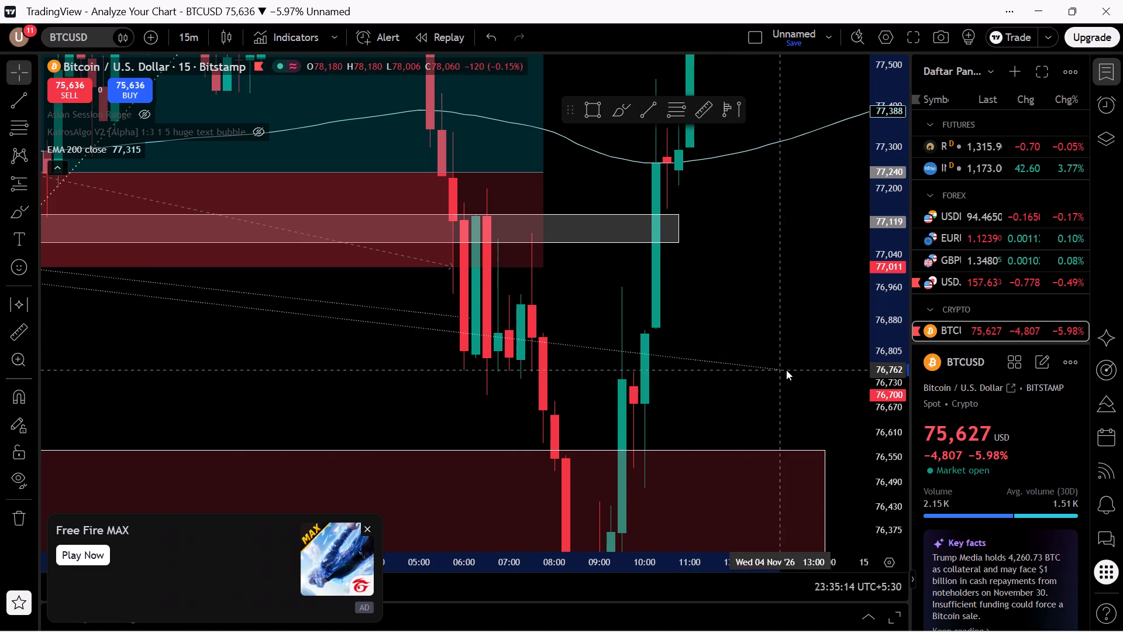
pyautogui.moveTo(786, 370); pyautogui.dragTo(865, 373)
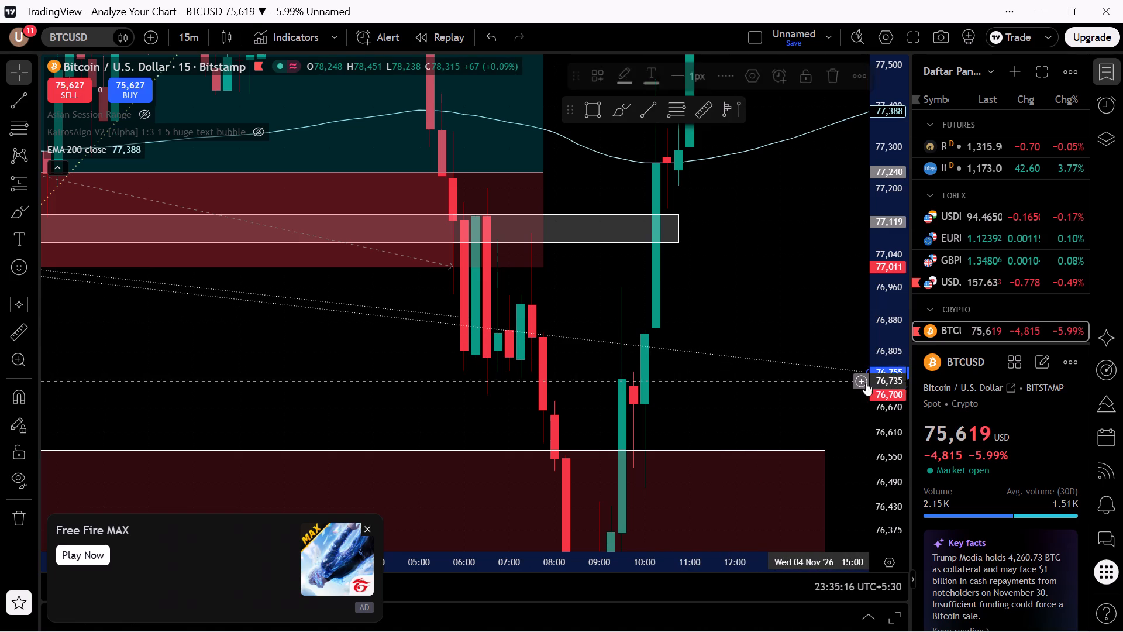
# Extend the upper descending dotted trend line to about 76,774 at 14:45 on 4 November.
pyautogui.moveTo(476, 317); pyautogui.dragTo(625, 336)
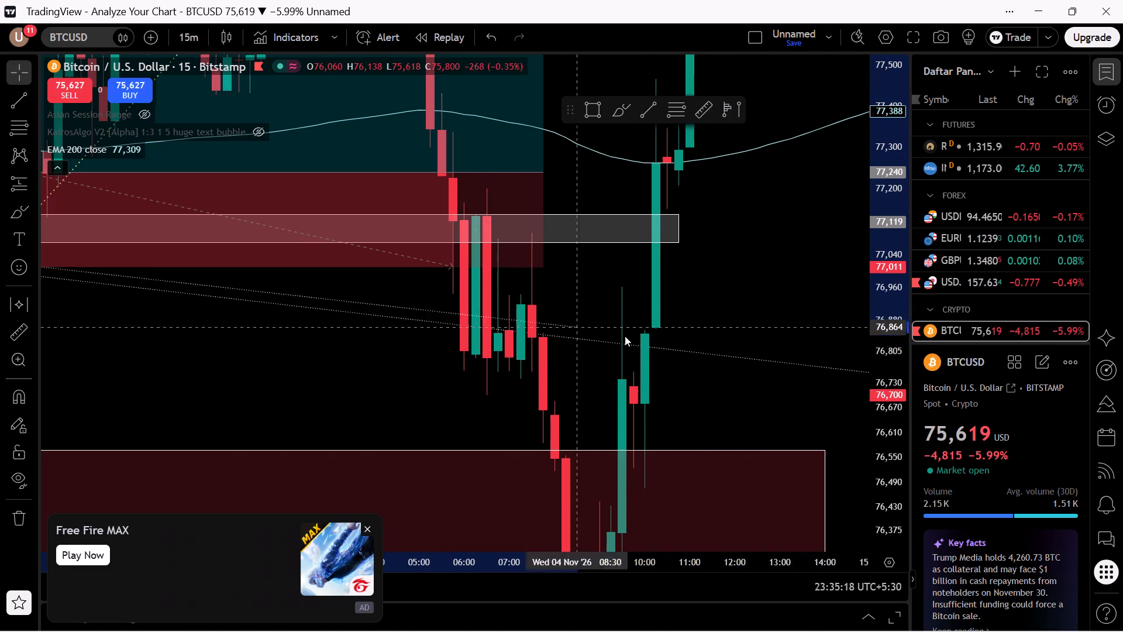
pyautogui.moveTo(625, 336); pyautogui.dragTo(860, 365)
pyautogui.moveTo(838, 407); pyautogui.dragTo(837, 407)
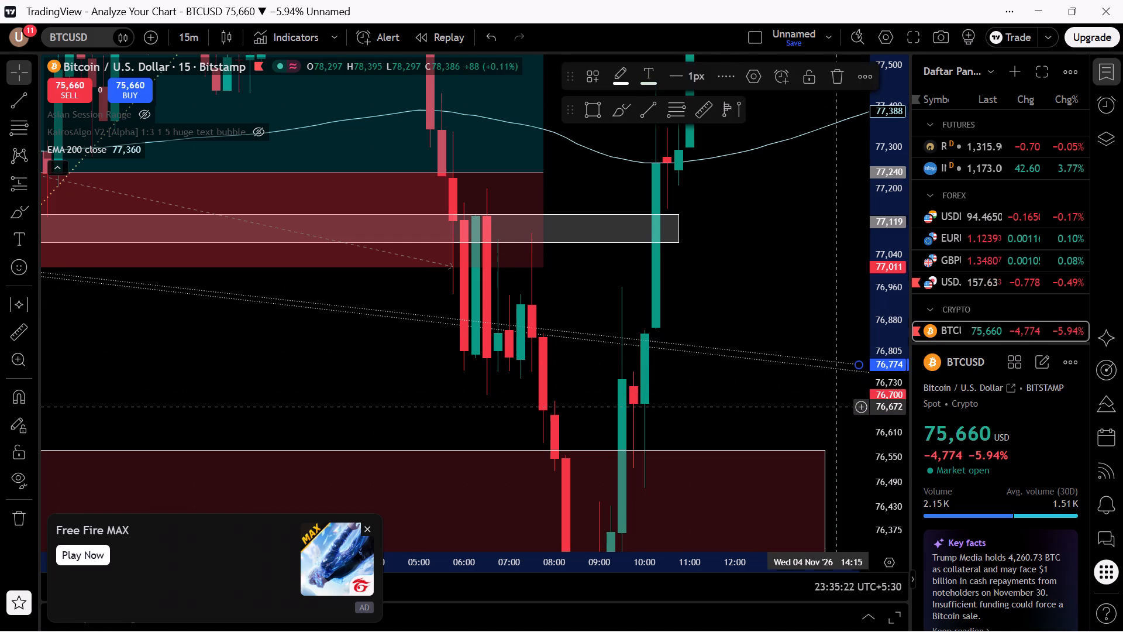
# Extend the upper descending dotted trend line further, ending at about 76,719 at 19:15 on 4 November.
pyautogui.moveTo(837, 407); pyautogui.dragTo(748, 389)
pyautogui.moveTo(774, 404); pyautogui.dragTo(606, 359)
pyautogui.click(605, 358)
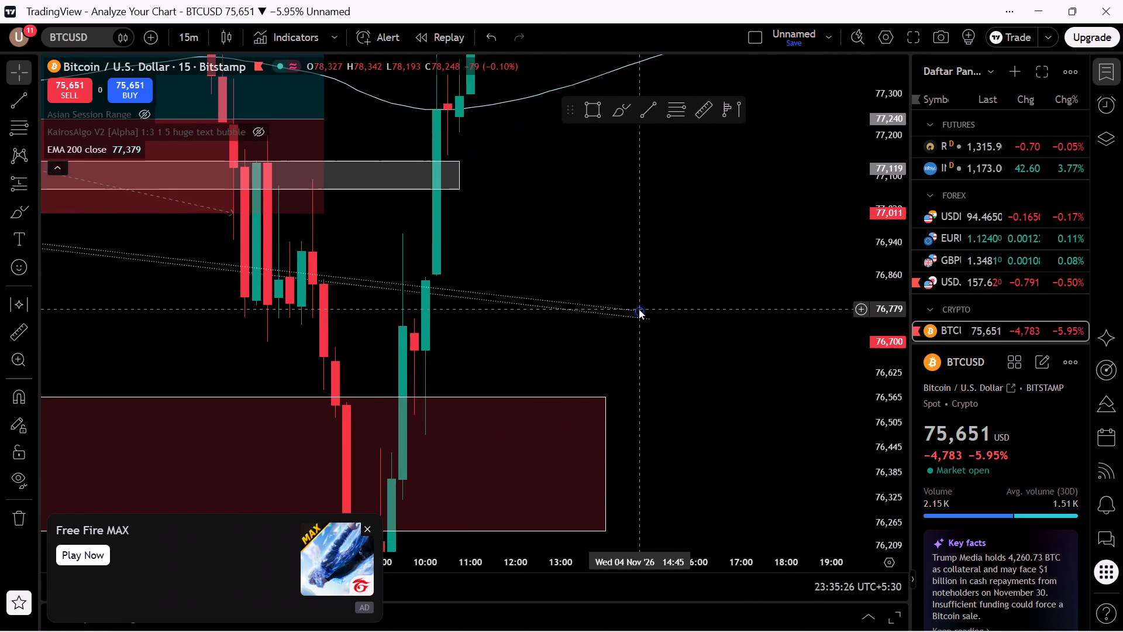
pyautogui.moveTo(639, 309); pyautogui.dragTo(815, 329)
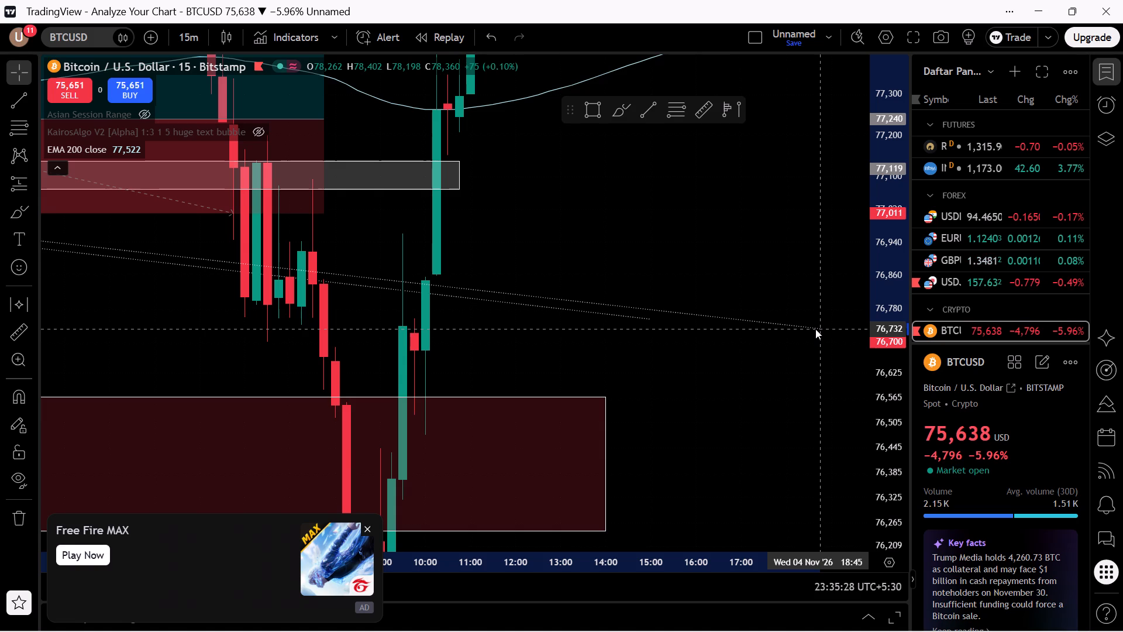
pyautogui.moveTo(815, 329); pyautogui.dragTo(842, 332)
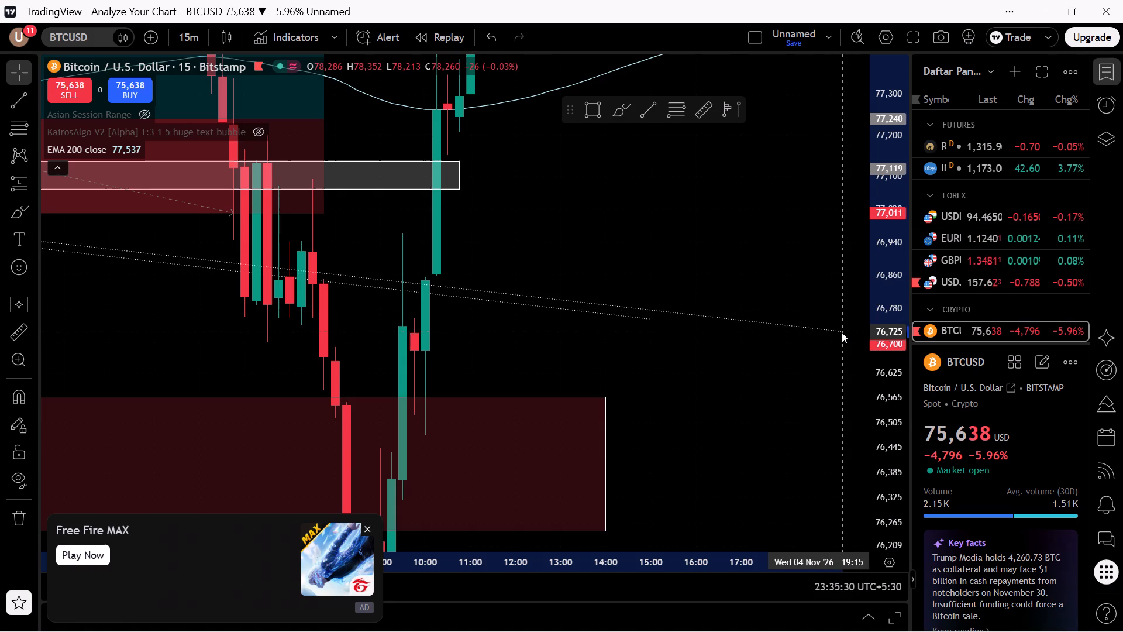
pyautogui.moveTo(842, 332); pyautogui.dragTo(842, 334)
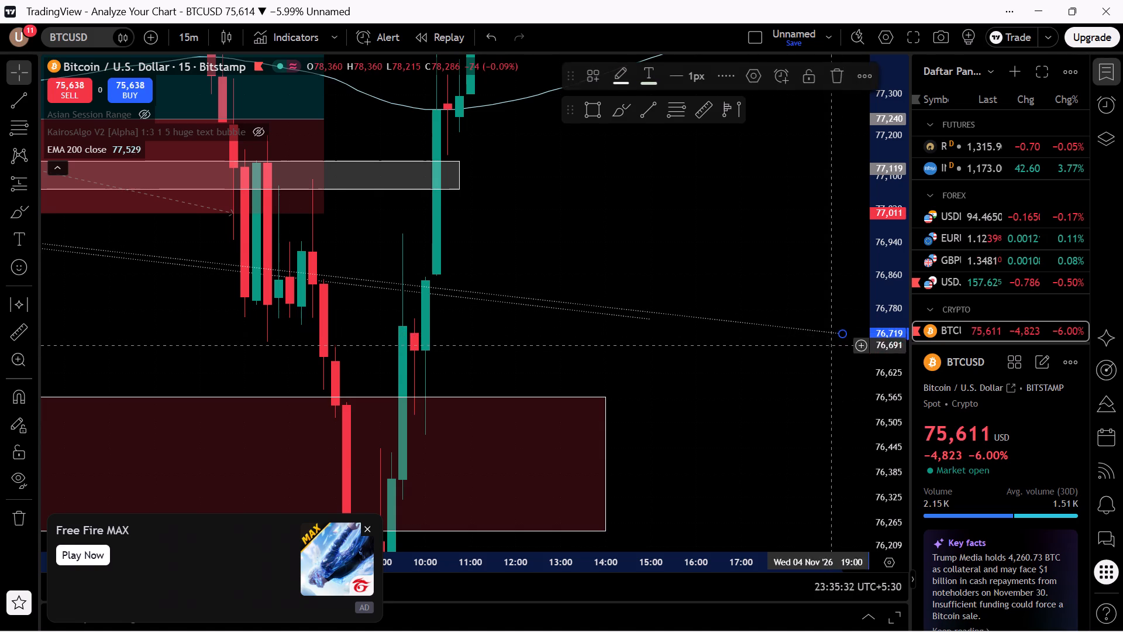
# Extend the lower descending dotted trend line to about 19:30 on 4 November, just below the upper line's end.
pyautogui.moveTo(655, 319); pyautogui.dragTo(796, 358)
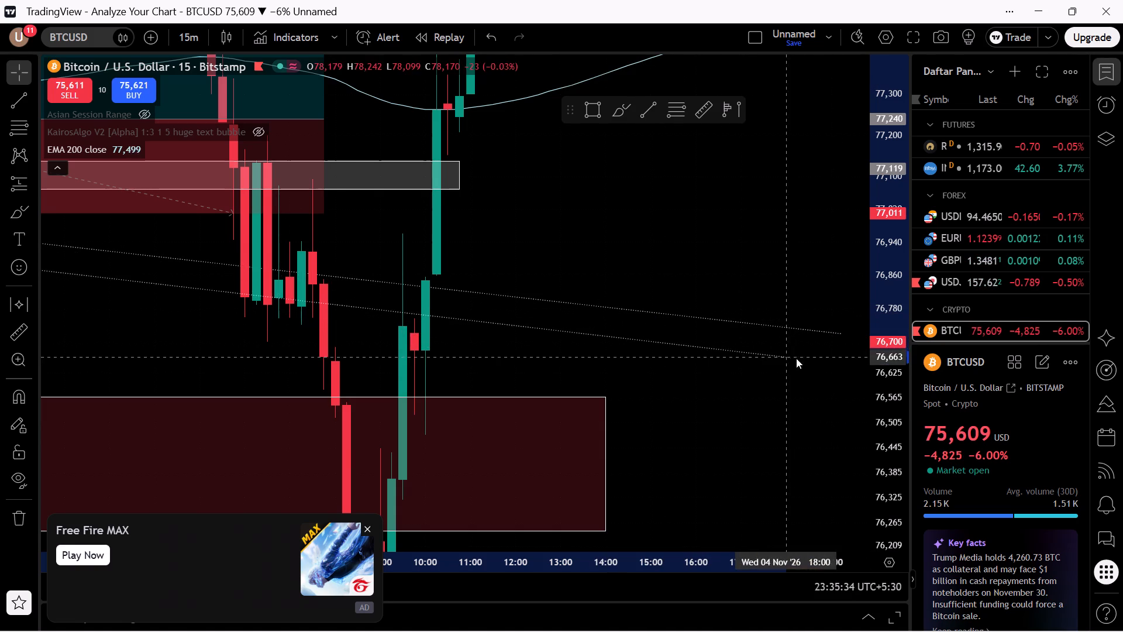
pyautogui.moveTo(796, 358); pyautogui.dragTo(850, 342)
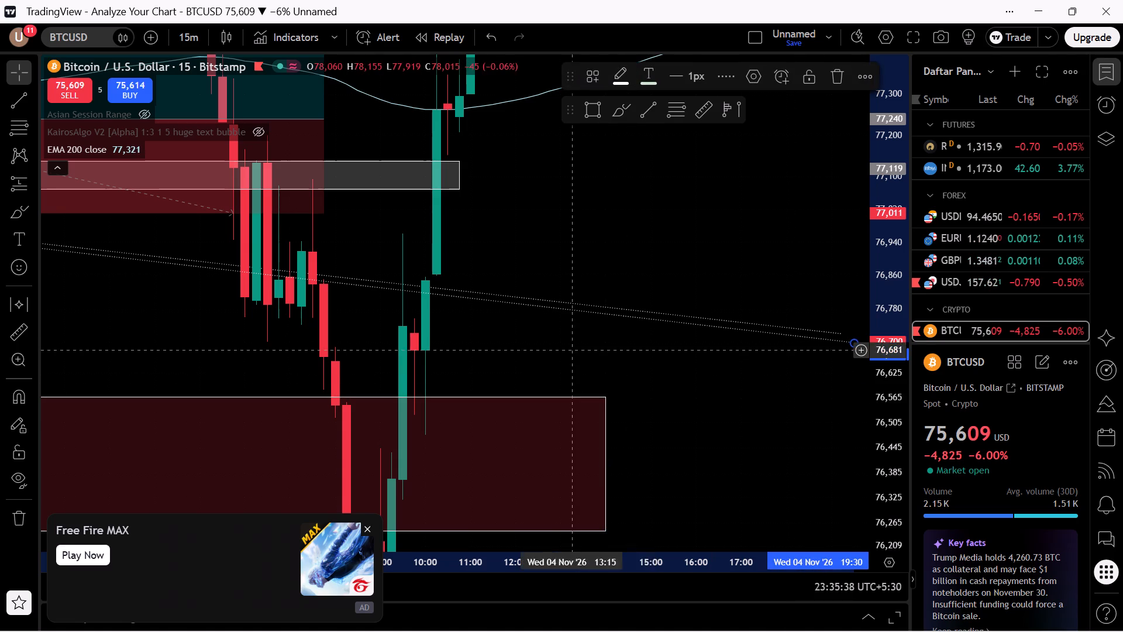
# Examine the extended descending dotted trend lines against the 3 to 5 November price action.
pyautogui.moveTo(573, 349); pyautogui.dragTo(805, 326)
pyautogui.scroll(3, 805, 328)
pyautogui.scroll(-5, 805, 328)
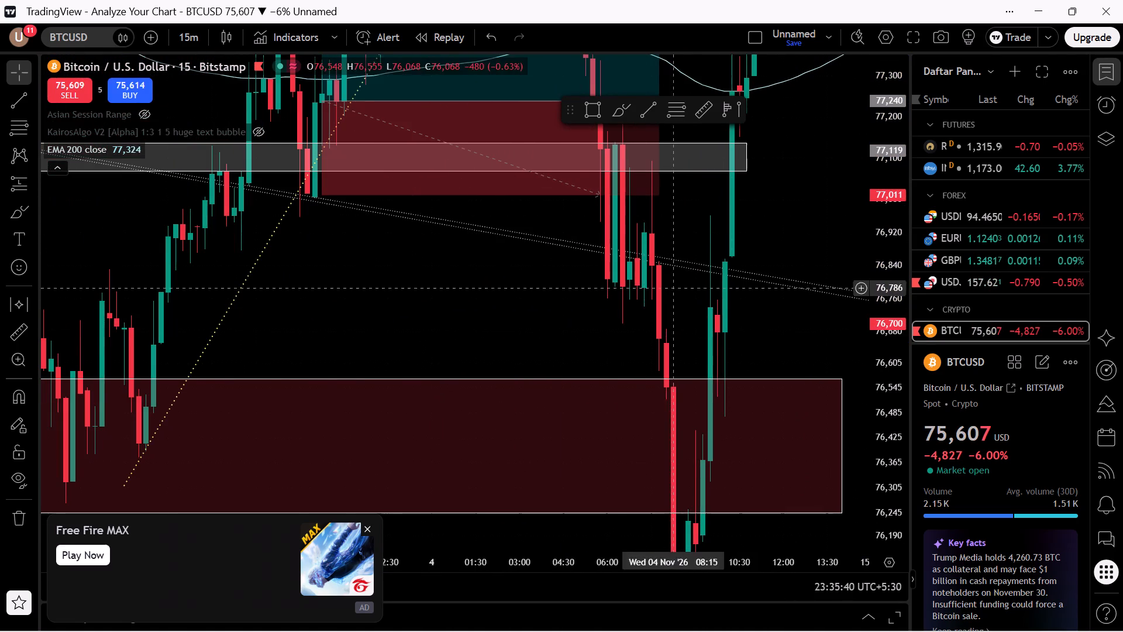
pyautogui.scroll(-3, 617, 335)
pyautogui.moveTo(599, 290); pyautogui.dragTo(699, 429)
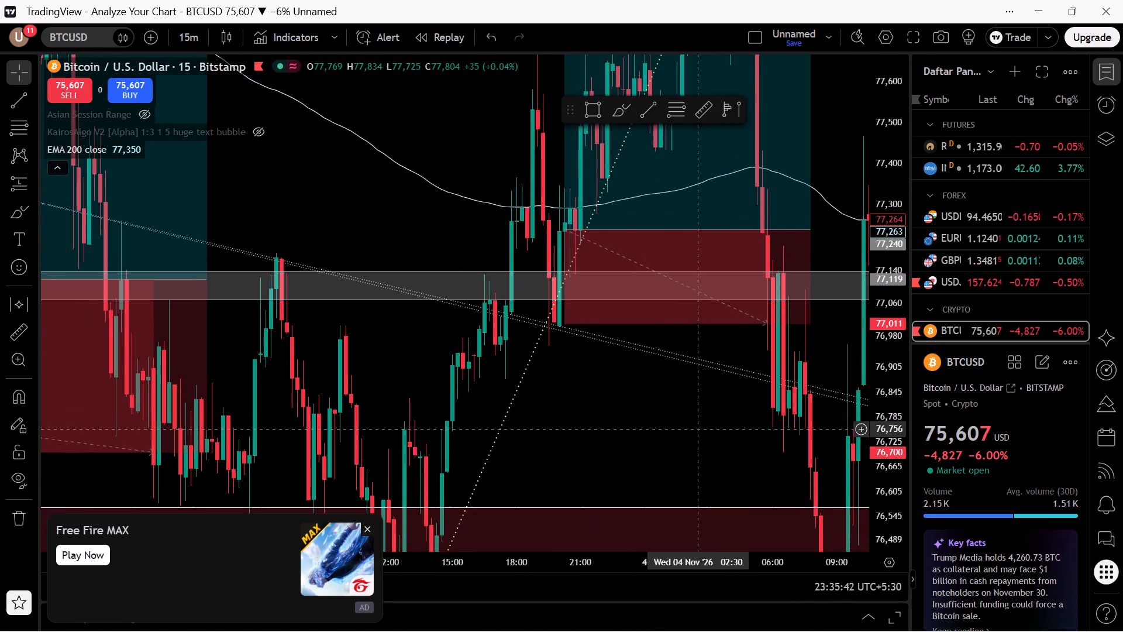
pyautogui.moveTo(699, 429); pyautogui.dragTo(439, 357)
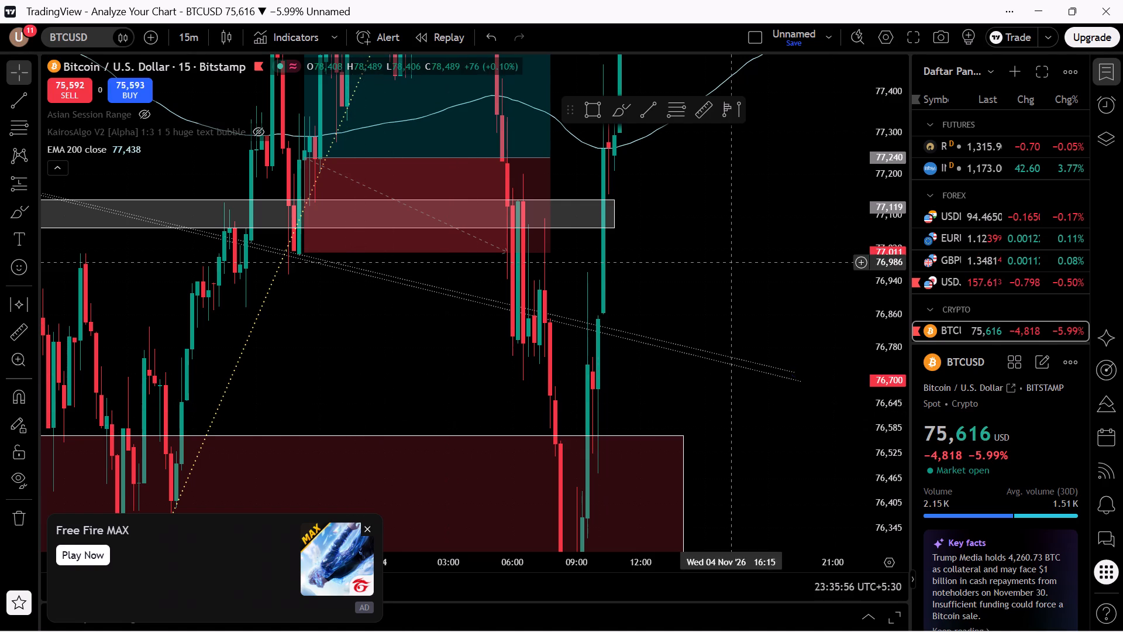
pyautogui.moveTo(731, 290); pyautogui.dragTo(479, 628)
pyautogui.moveTo(882, 227); pyautogui.dragTo(871, 603)
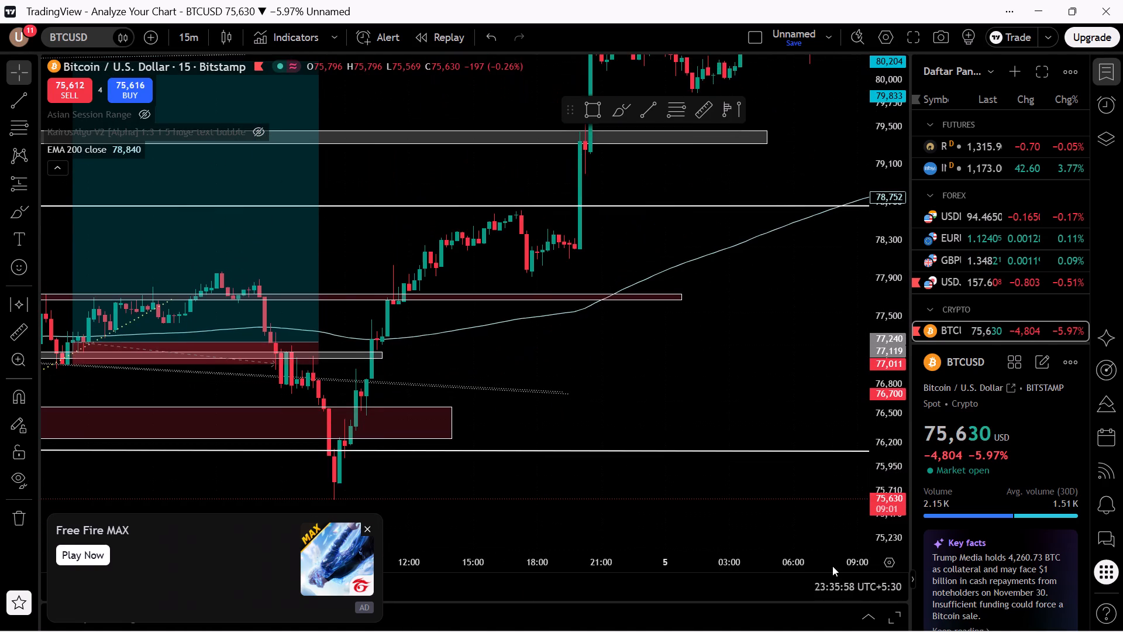
pyautogui.scroll(-5, 691, 472)
pyautogui.scroll(1, 691, 472)
pyautogui.scroll(-6, 695, 417)
pyautogui.scroll(3, 709, 387)
pyautogui.scroll(-1, 709, 387)
pyautogui.scroll(2, 709, 387)
pyautogui.scroll(-2, 710, 386)
pyautogui.scroll(1, 710, 386)
pyautogui.scroll(-3, 755, 450)
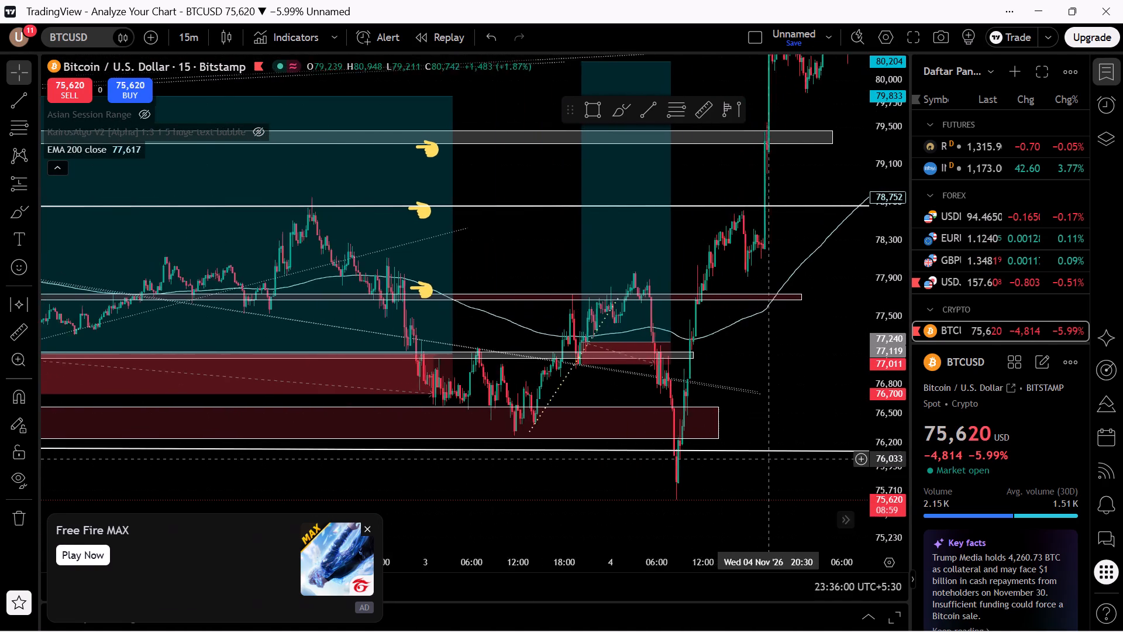
# Move the end of one of the two overlapping descending dotted trend lines down to about 76,470 at 07:30 on 4 November.
pyautogui.scroll(-1, 768, 459)
pyautogui.scroll(2, 771, 459)
pyautogui.scroll(-10, 771, 459)
pyautogui.scroll(1, 768, 459)
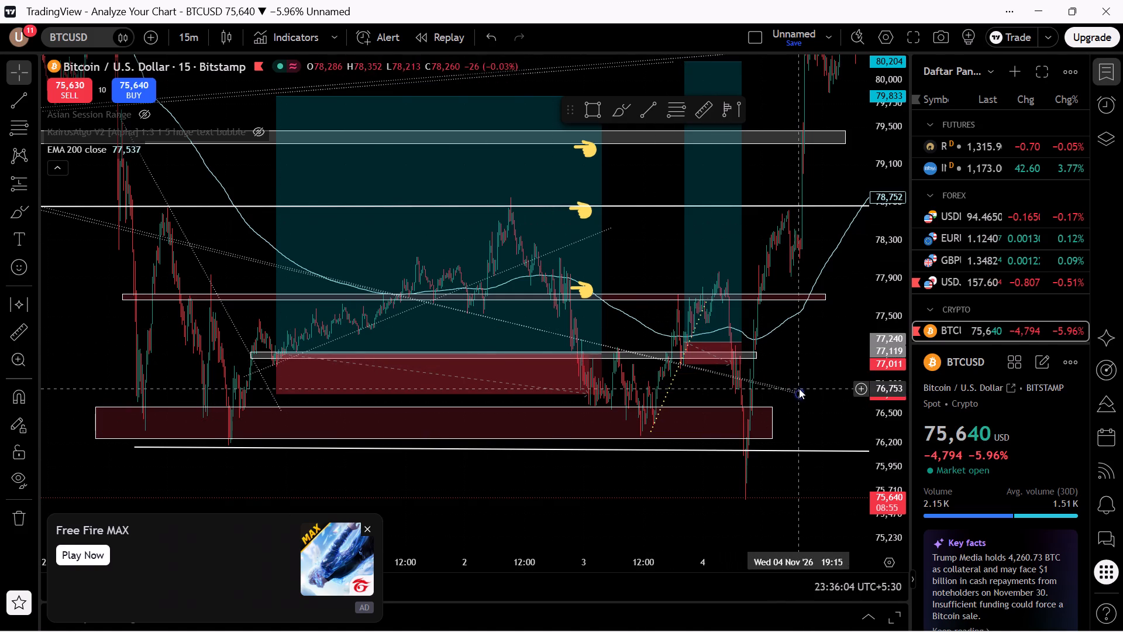
pyautogui.moveTo(799, 389); pyautogui.dragTo(740, 415)
pyautogui.click(796, 346)
pyautogui.moveTo(821, 396); pyautogui.dragTo(815, 402)
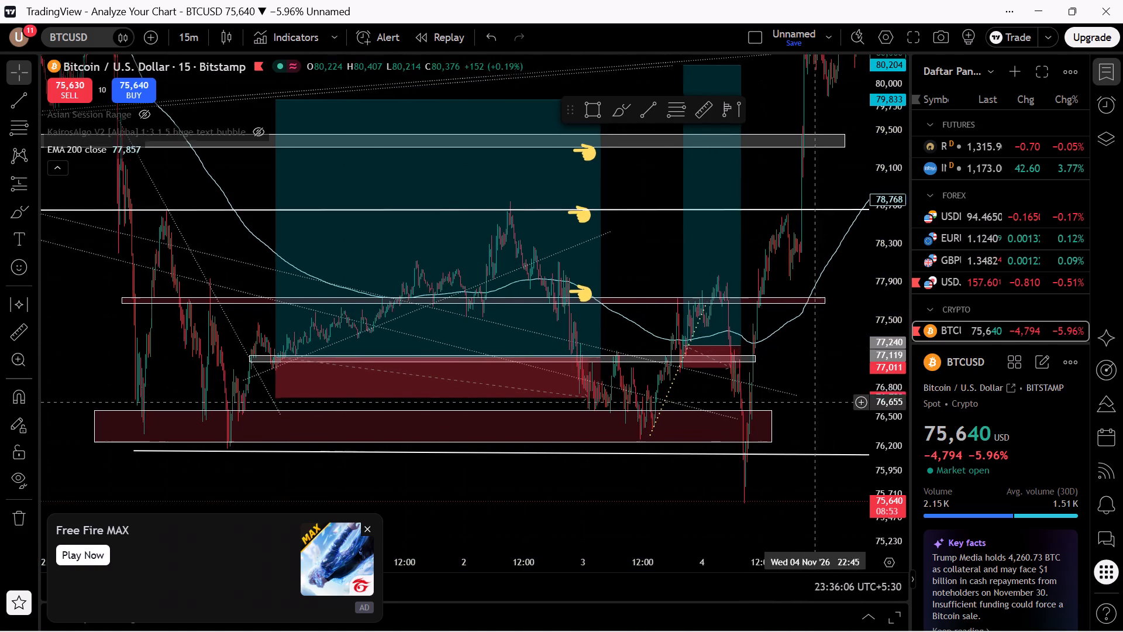
# Examine the adjusted descending dotted trend lines and price zones across the 1 to 5 November price action.
pyautogui.moveTo(815, 402); pyautogui.dragTo(736, 432)
pyautogui.moveTo(885, 394); pyautogui.dragTo(880, 353)
pyautogui.scroll(7, 784, 393)
pyautogui.scroll(-1, 764, 400)
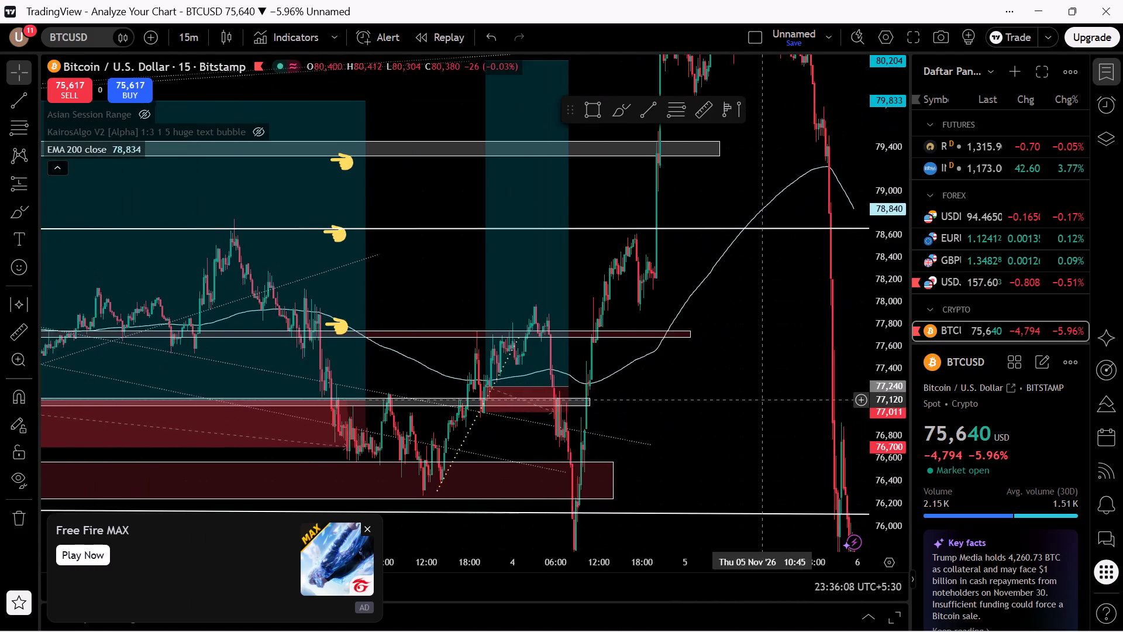
pyautogui.scroll(1, 763, 400)
pyautogui.moveTo(717, 430); pyautogui.dragTo(744, 328)
pyautogui.moveTo(758, 238); pyautogui.dragTo(757, 232)
pyautogui.scroll(3, 697, 413)
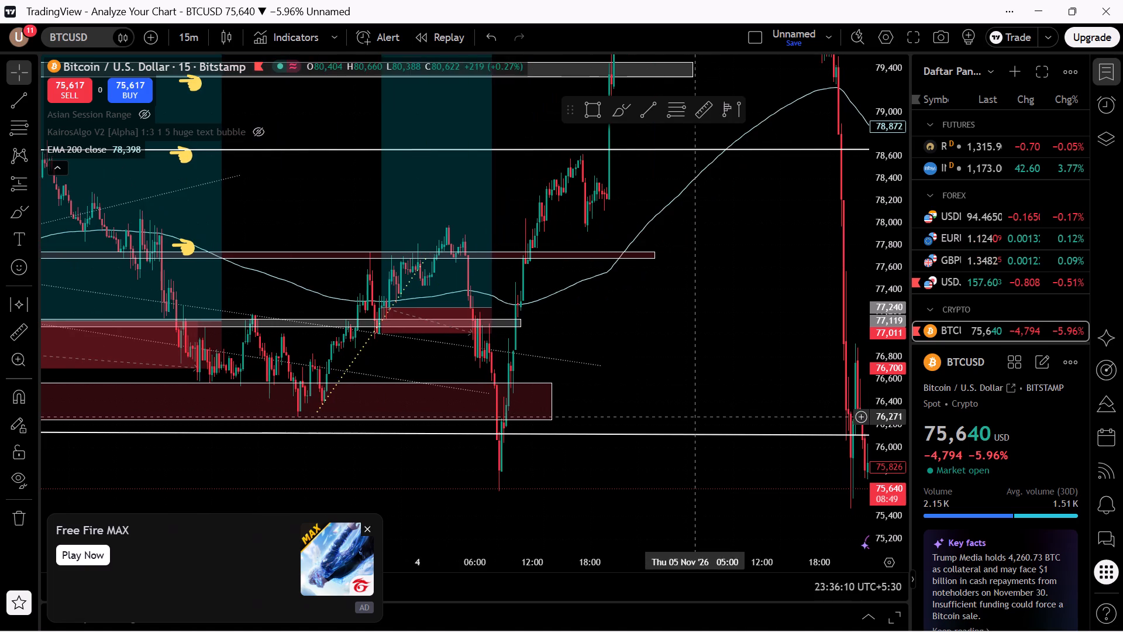
pyautogui.moveTo(642, 497); pyautogui.dragTo(774, 511)
pyautogui.scroll(-1, 716, 510)
pyautogui.scroll(1, 715, 510)
pyautogui.scroll(-4, 714, 510)
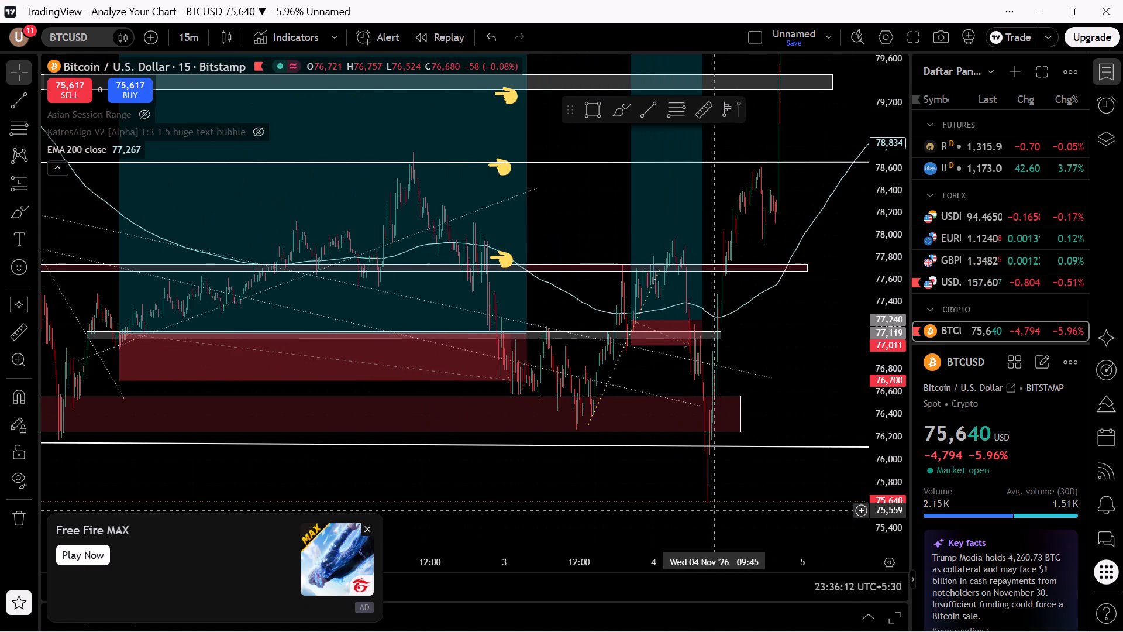
pyautogui.scroll(2, 714, 512)
pyautogui.scroll(-7, 714, 512)
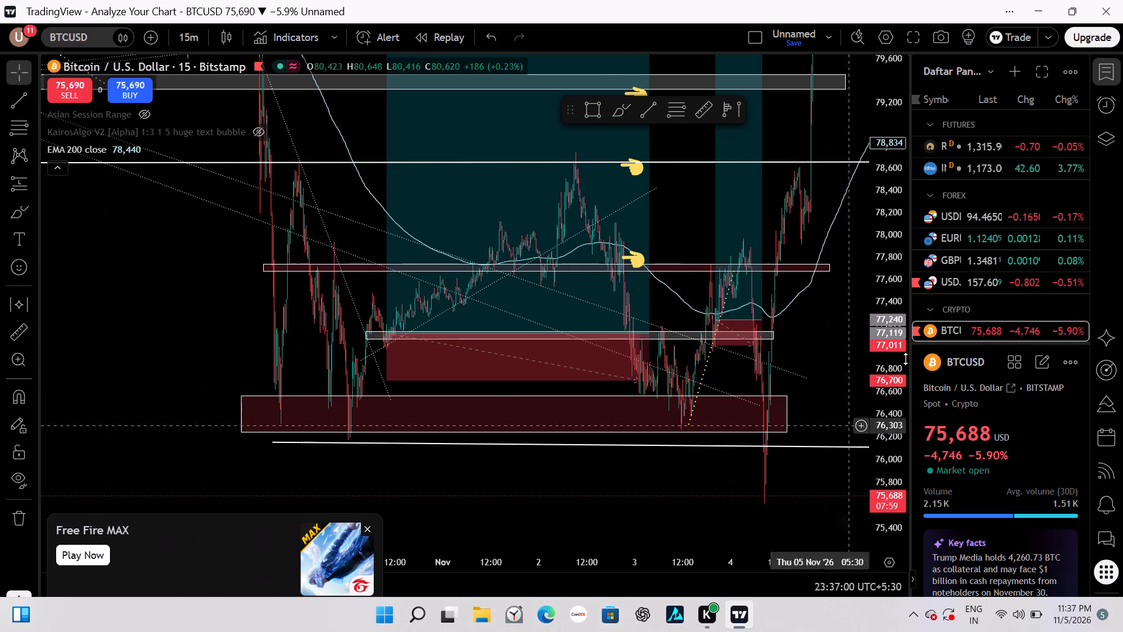
# Widen the chart area by narrowing the watchlist beside it.
pyautogui.moveTo(911, 301); pyautogui.dragTo(971, 301)
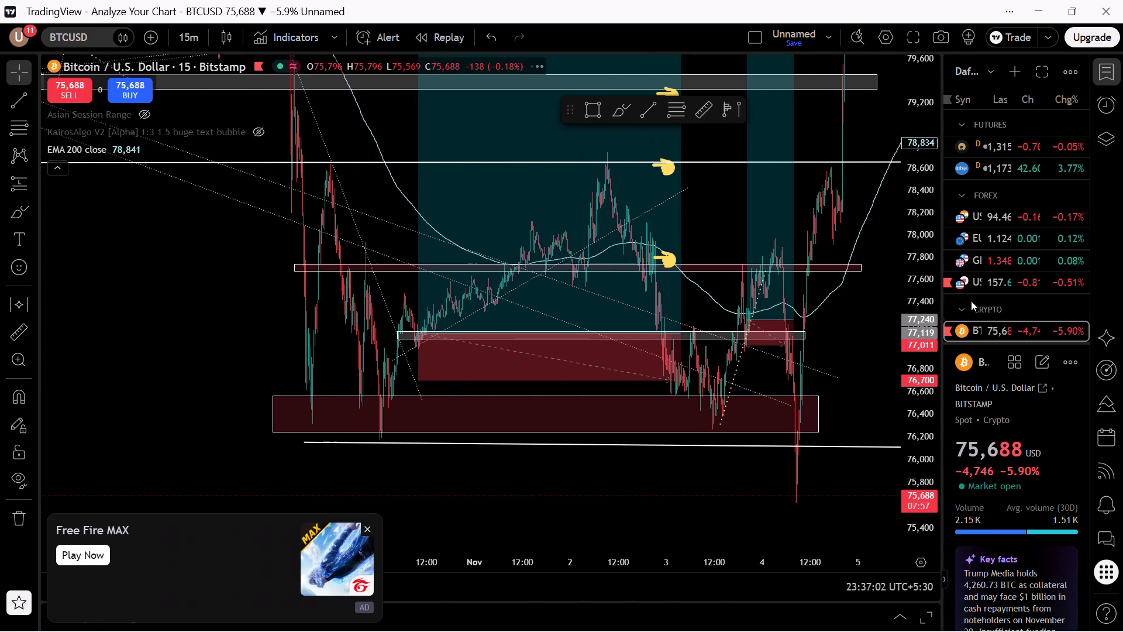
pyautogui.click(971, 301)
# Examine the marked zones, horizontal levels and trend lines around the 4 and 5 November rise and drop.
pyautogui.moveTo(843, 488); pyautogui.dragTo(672, 473)
pyautogui.scroll(-3, 665, 461)
pyautogui.scroll(2, 660, 458)
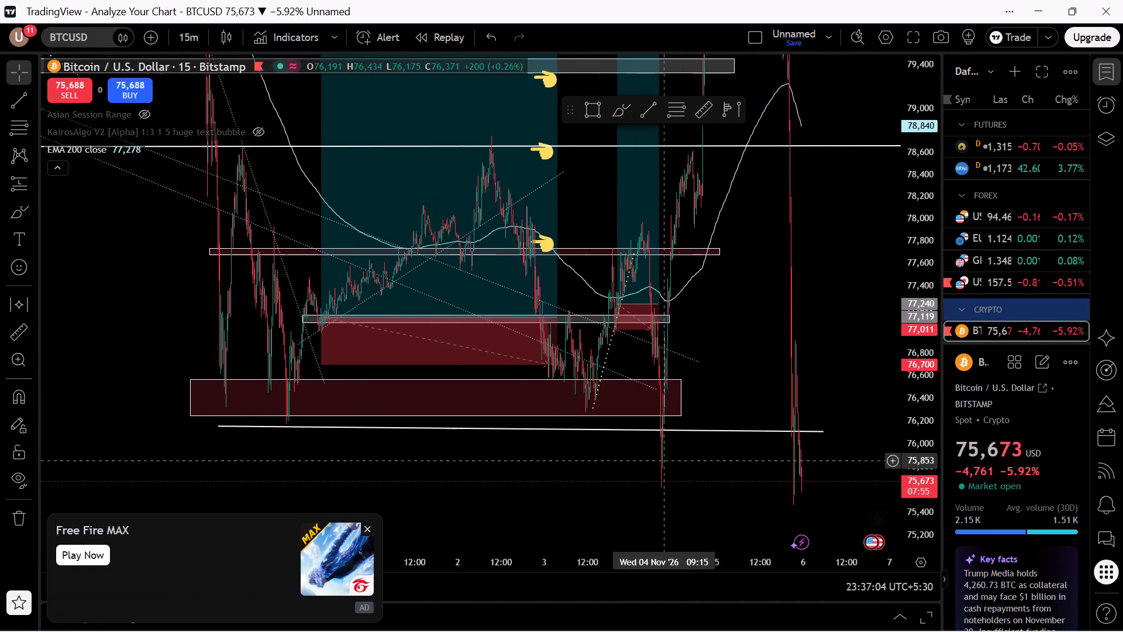
pyautogui.scroll(5, 659, 456)
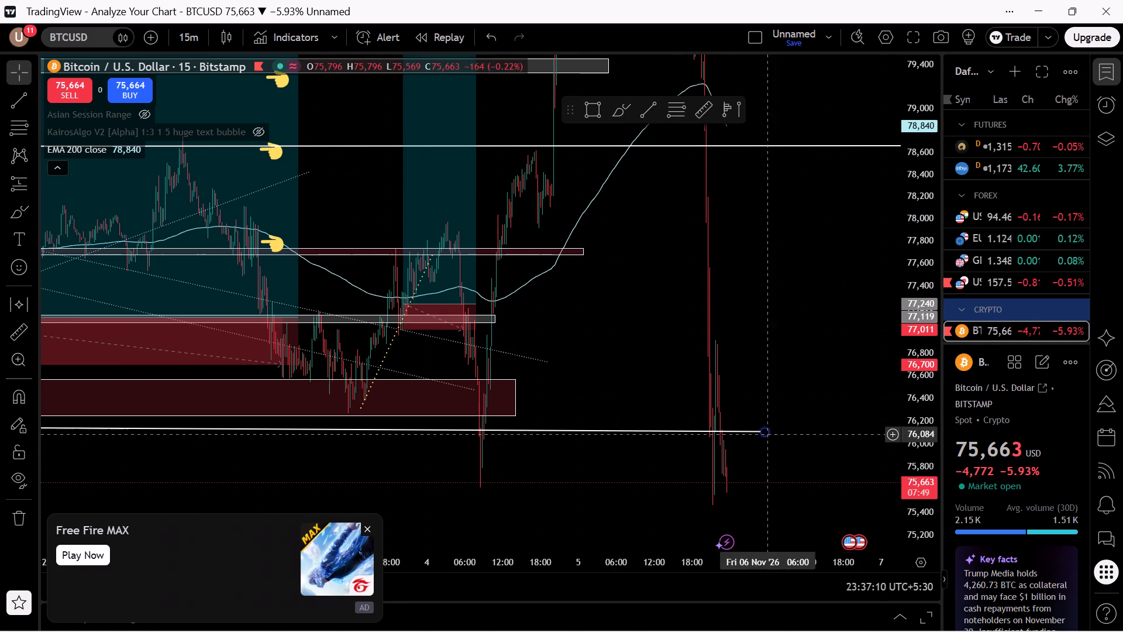
pyautogui.scroll(-4, 863, 350)
pyautogui.scroll(1, 863, 350)
pyautogui.scroll(-1, 863, 350)
pyautogui.moveTo(910, 242); pyautogui.dragTo(877, 432)
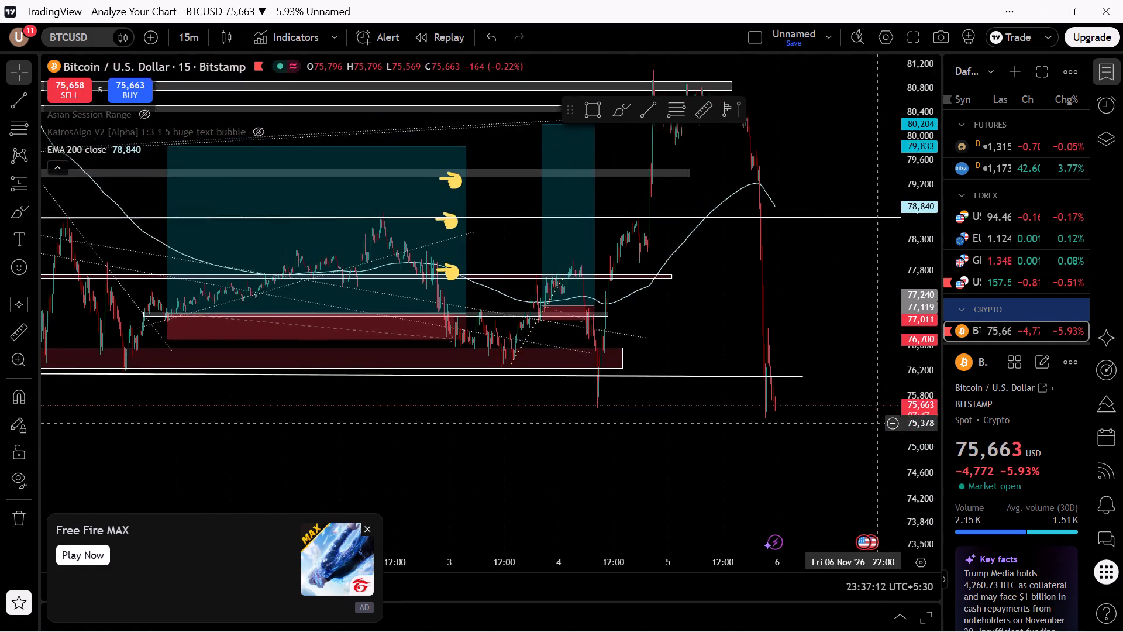
pyautogui.moveTo(877, 432); pyautogui.dragTo(860, 494)
pyautogui.scroll(1, 852, 489)
pyautogui.scroll(-1, 852, 489)
pyautogui.scroll(4, 852, 489)
pyautogui.scroll(-2, 852, 489)
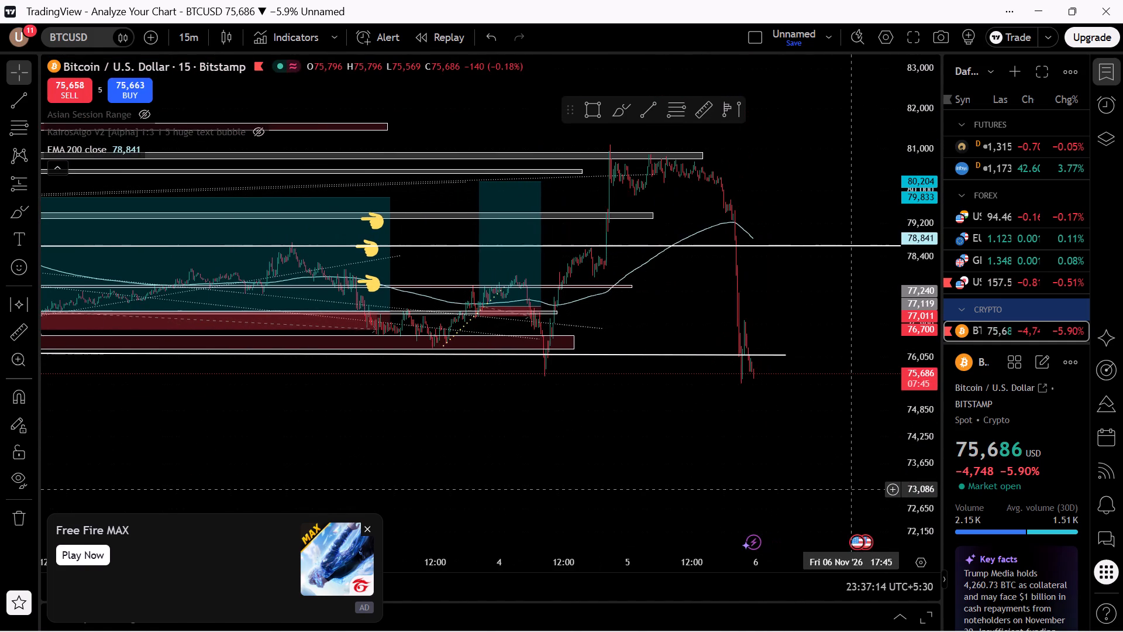
pyautogui.scroll(-1, 852, 489)
pyautogui.moveTo(529, 452); pyautogui.dragTo(654, 528)
pyautogui.scroll(6, 788, 414)
pyautogui.scroll(-2, 806, 396)
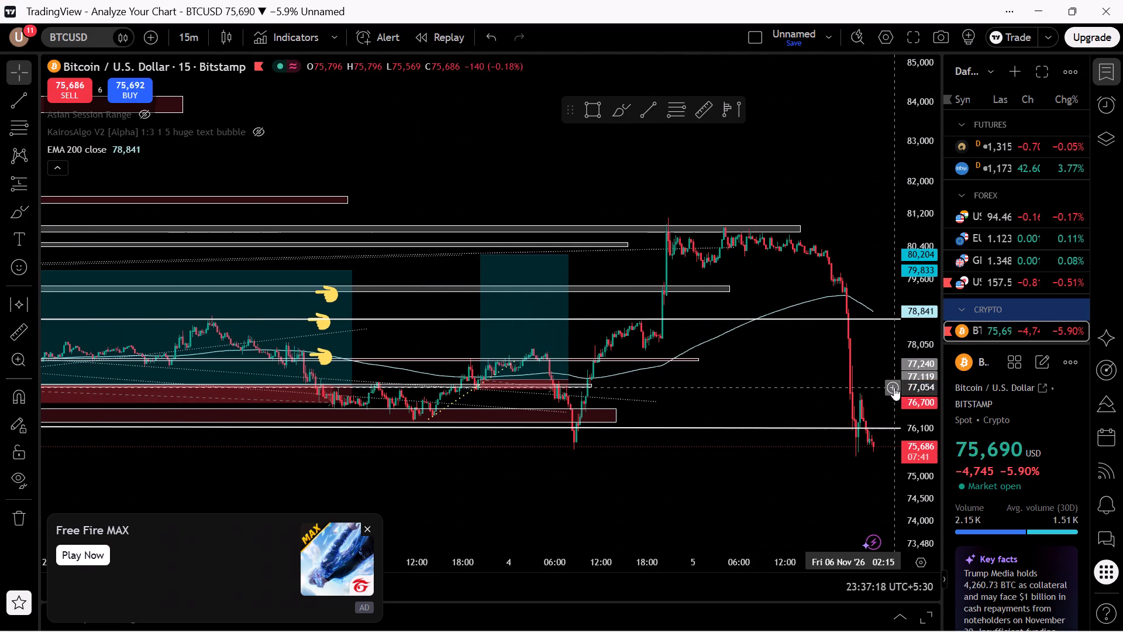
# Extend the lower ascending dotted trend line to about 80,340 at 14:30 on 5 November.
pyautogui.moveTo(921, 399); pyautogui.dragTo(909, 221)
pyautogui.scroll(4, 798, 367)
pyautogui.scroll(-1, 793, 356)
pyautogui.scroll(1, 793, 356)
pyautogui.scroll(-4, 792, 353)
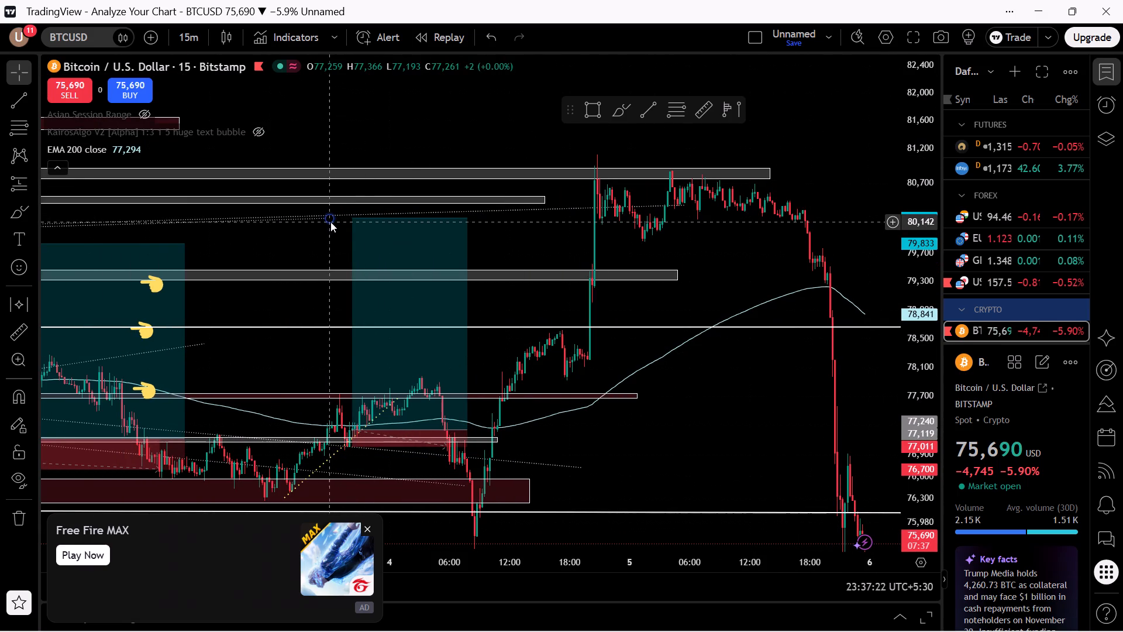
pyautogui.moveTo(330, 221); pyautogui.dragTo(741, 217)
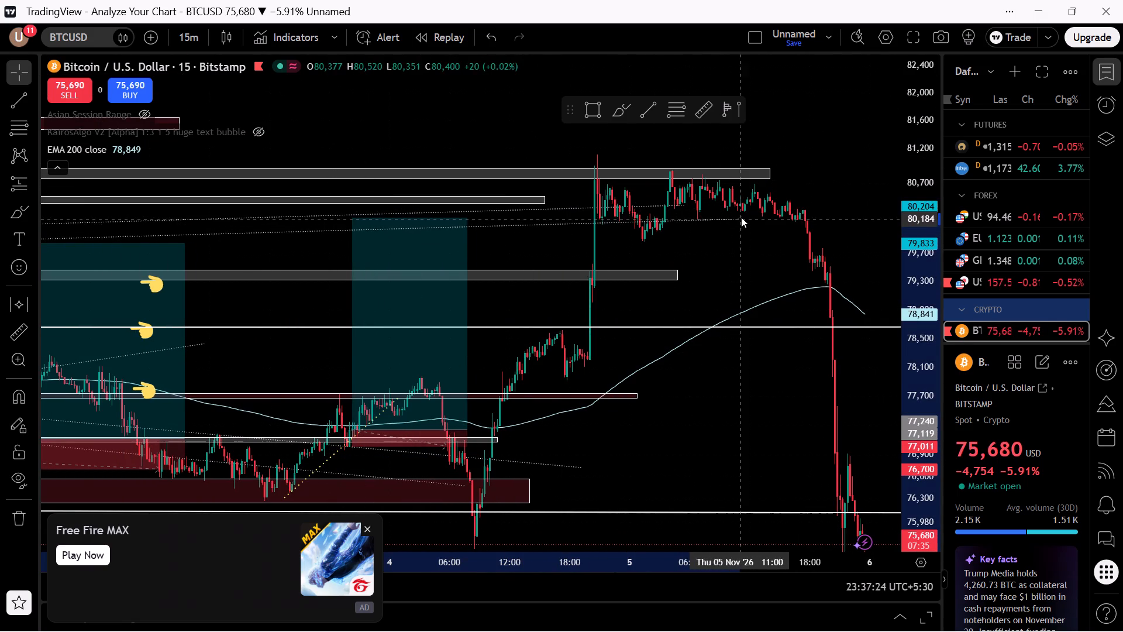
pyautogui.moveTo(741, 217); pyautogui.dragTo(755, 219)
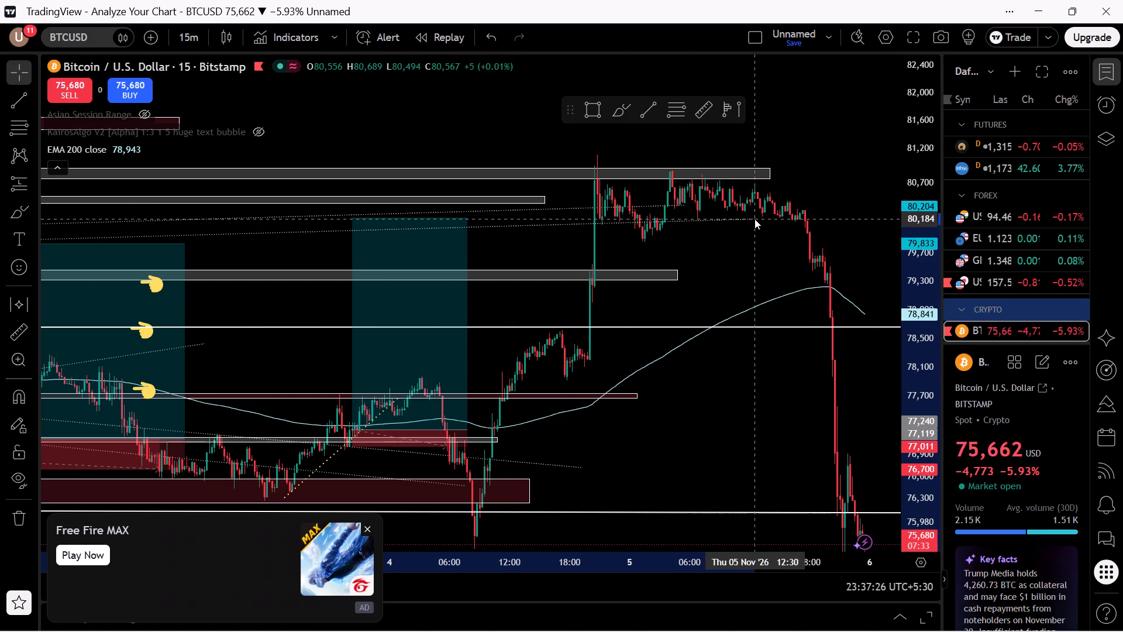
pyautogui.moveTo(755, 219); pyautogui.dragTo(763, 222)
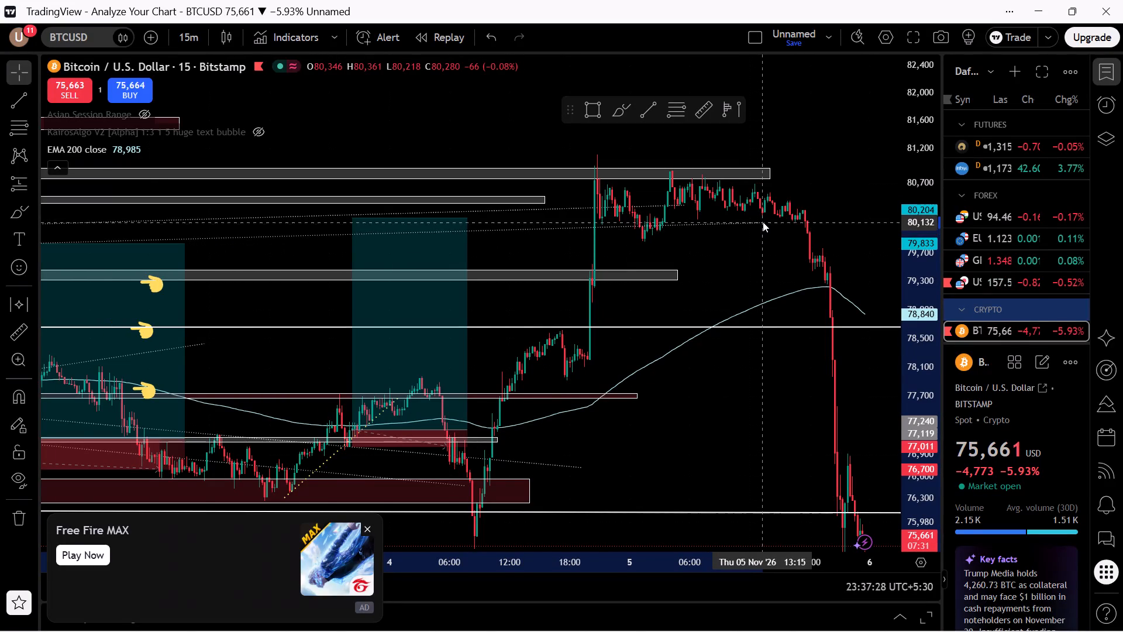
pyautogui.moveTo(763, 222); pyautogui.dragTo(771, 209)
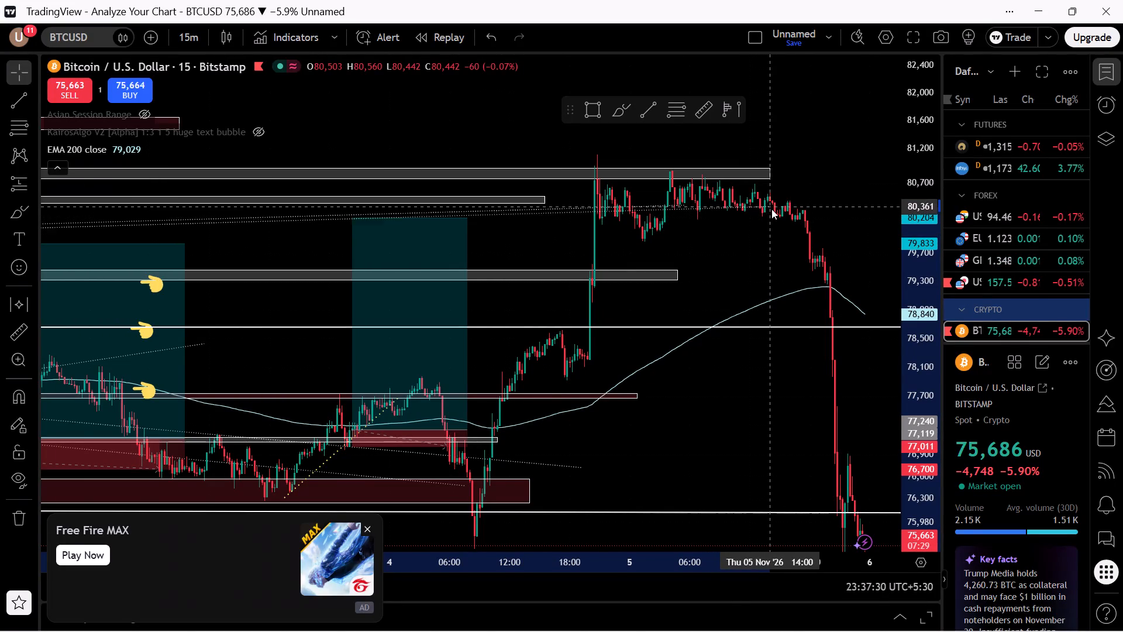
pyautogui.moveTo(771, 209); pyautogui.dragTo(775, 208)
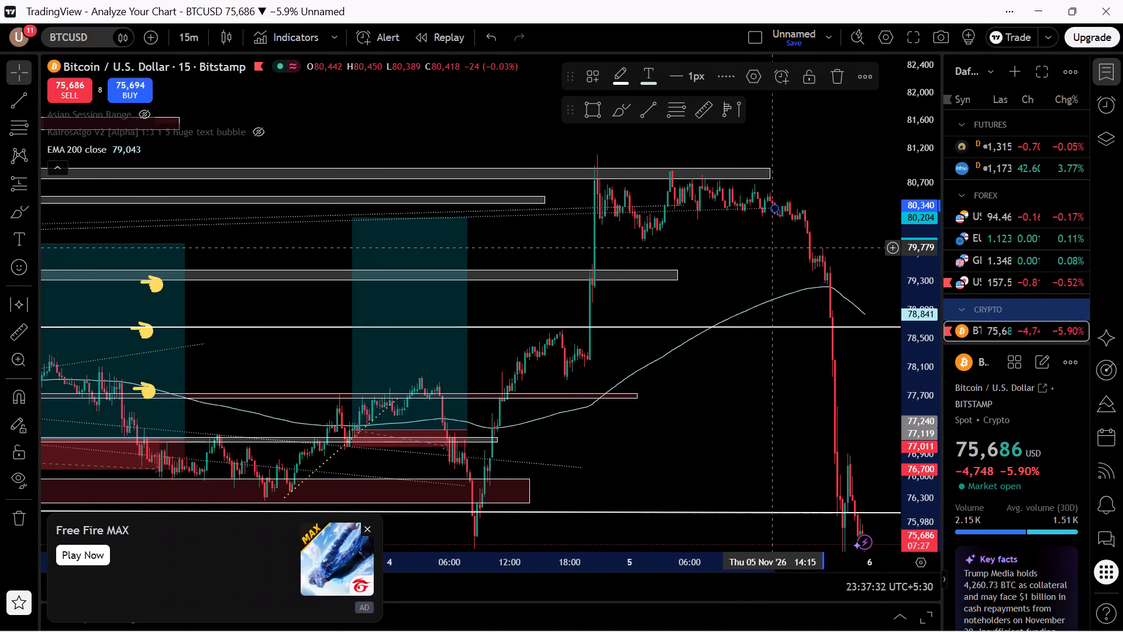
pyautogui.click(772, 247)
# Extend the upper ascending dotted trend line to about 80,408 at 18:30 on 5 November.
pyautogui.moveTo(769, 245); pyautogui.dragTo(765, 296)
pyautogui.moveTo(917, 289); pyautogui.dragTo(912, 30)
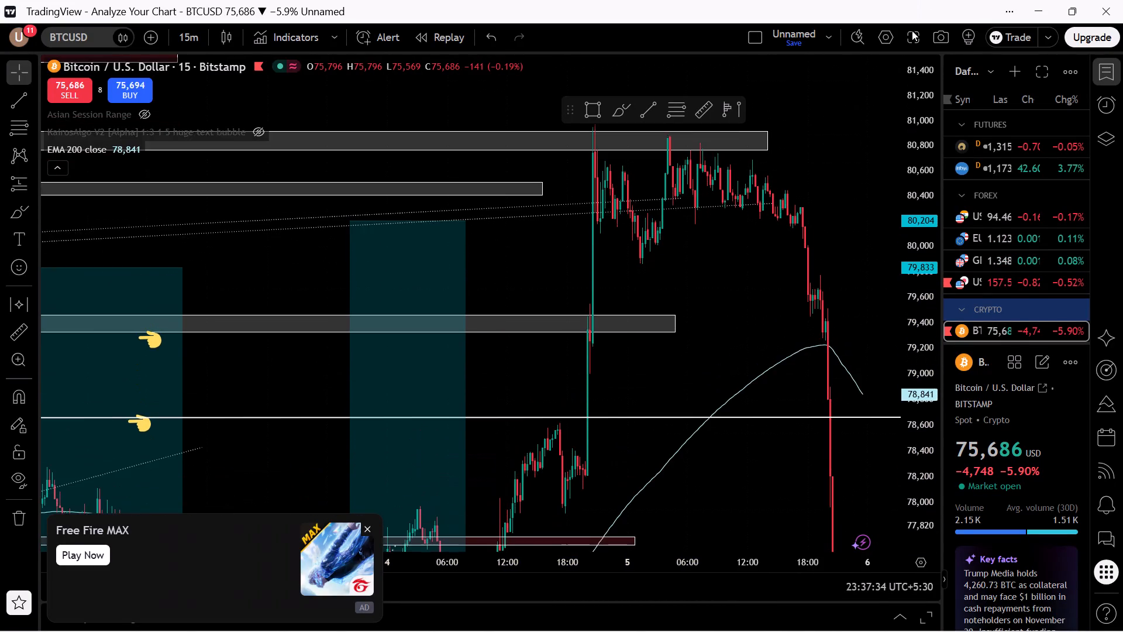
pyautogui.moveTo(912, 30); pyautogui.dragTo(912, 39)
pyautogui.scroll(4, 818, 202)
pyautogui.scroll(3, 655, 274)
pyautogui.moveTo(570, 281); pyautogui.dragTo(589, 277)
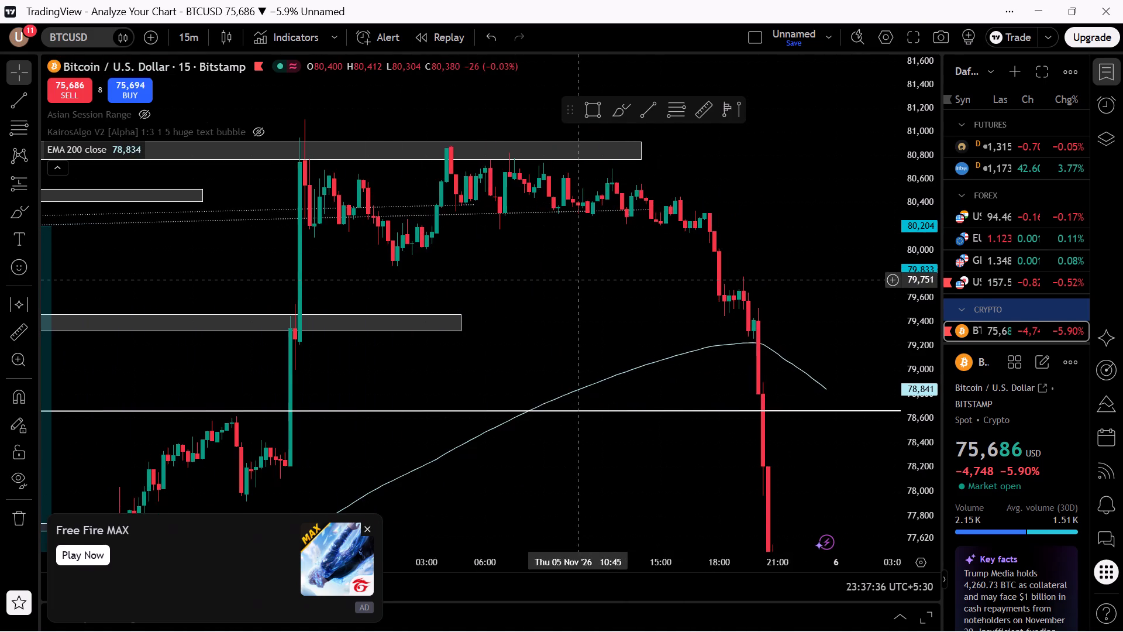
pyautogui.moveTo(589, 277); pyautogui.dragTo(730, 287)
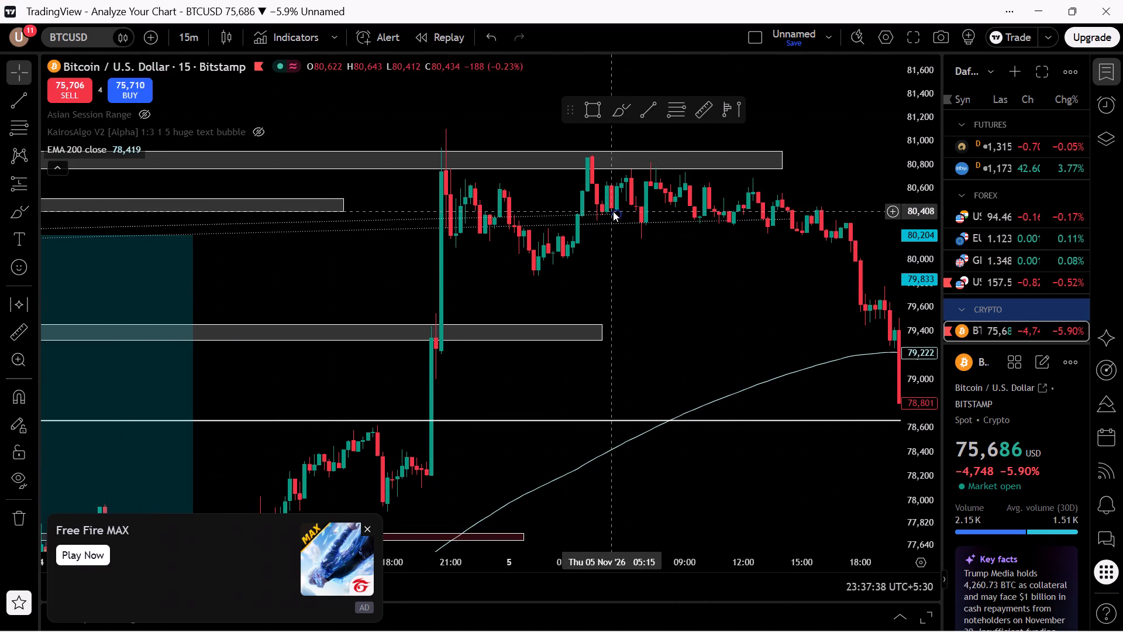
pyautogui.moveTo(613, 211); pyautogui.dragTo(816, 211)
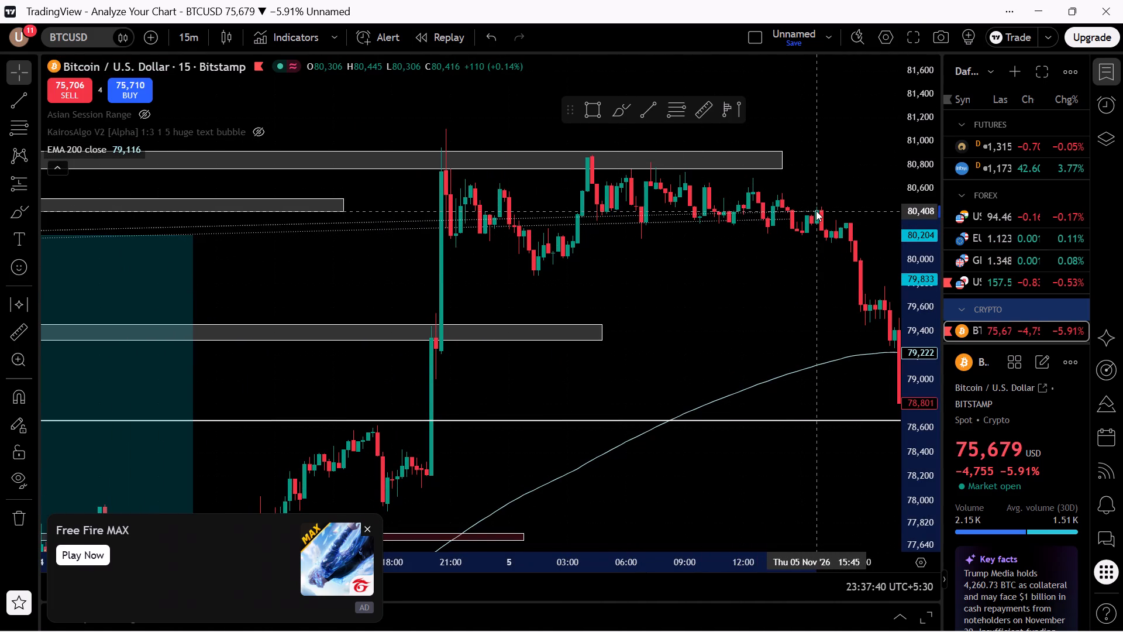
pyautogui.moveTo(816, 211); pyautogui.dragTo(870, 212)
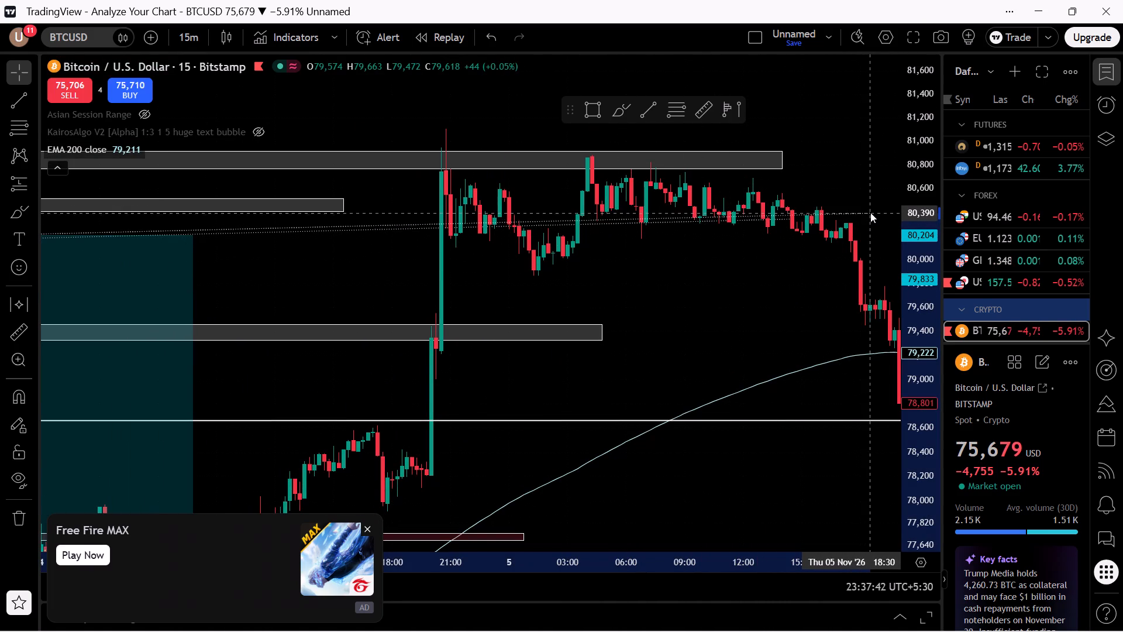
pyautogui.moveTo(870, 212); pyautogui.dragTo(870, 211)
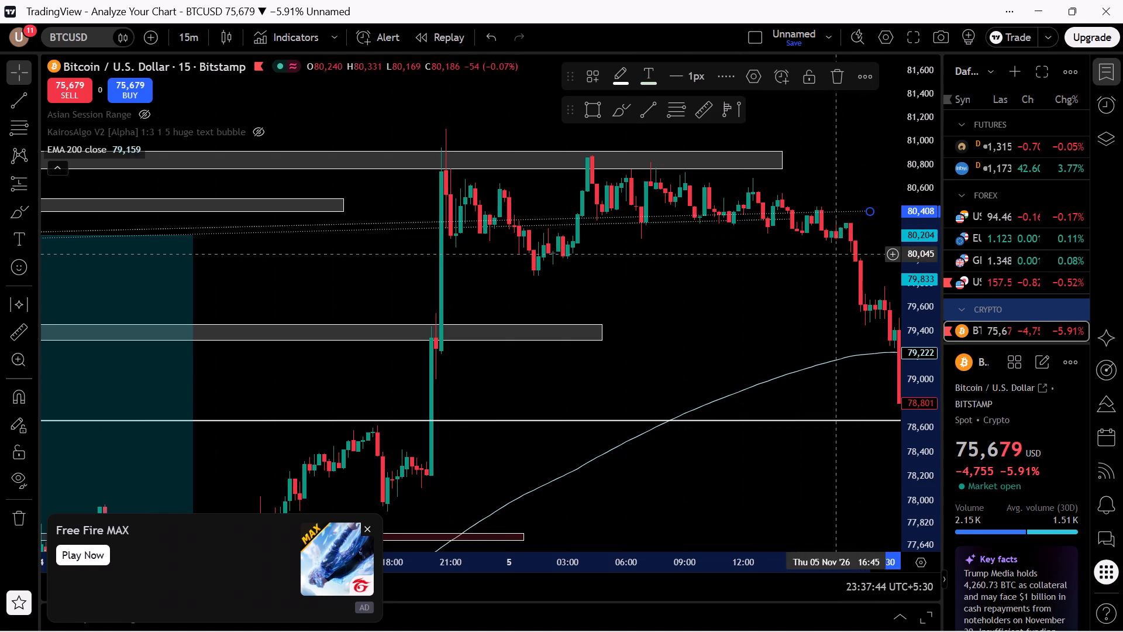
pyautogui.moveTo(821, 258); pyautogui.dragTo(792, 259)
pyautogui.click(716, 263)
# Extend the lower ascending dotted trend line to about 80,350 at 21:45 on 5 November.
pyautogui.moveTo(788, 243); pyautogui.dragTo(633, 243)
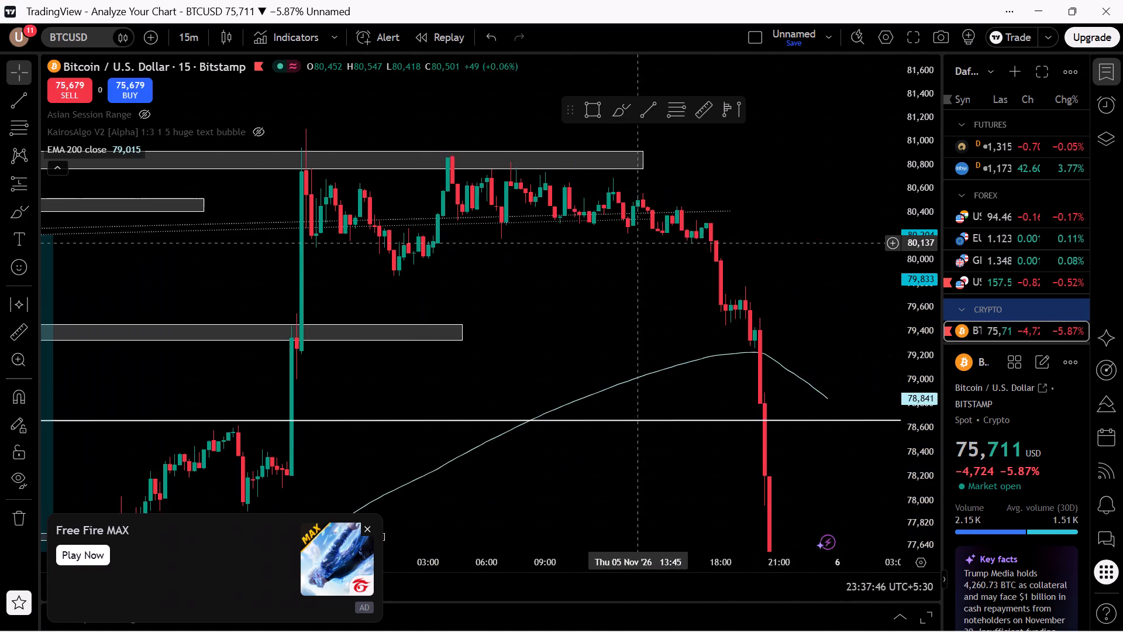
pyautogui.moveTo(633, 243); pyautogui.dragTo(629, 245)
pyautogui.moveTo(650, 219); pyautogui.dragTo(788, 219)
pyautogui.click(763, 249)
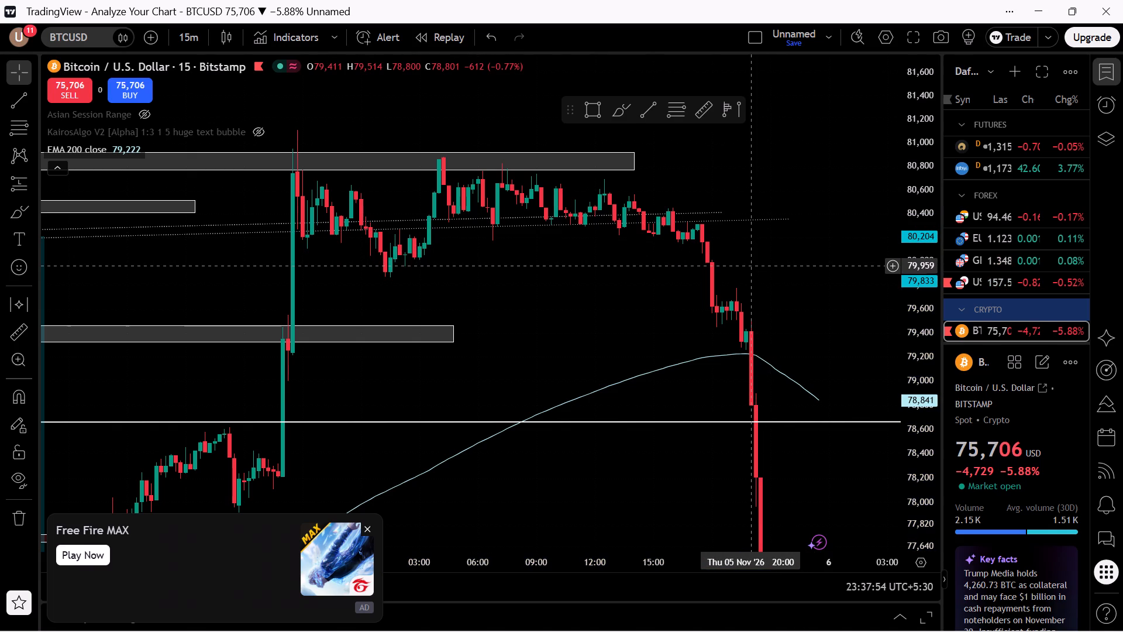
# Examine the extended ascending dotted trend lines against the price action from late October to 5 November.
pyautogui.moveTo(753, 266); pyautogui.dragTo(773, 279)
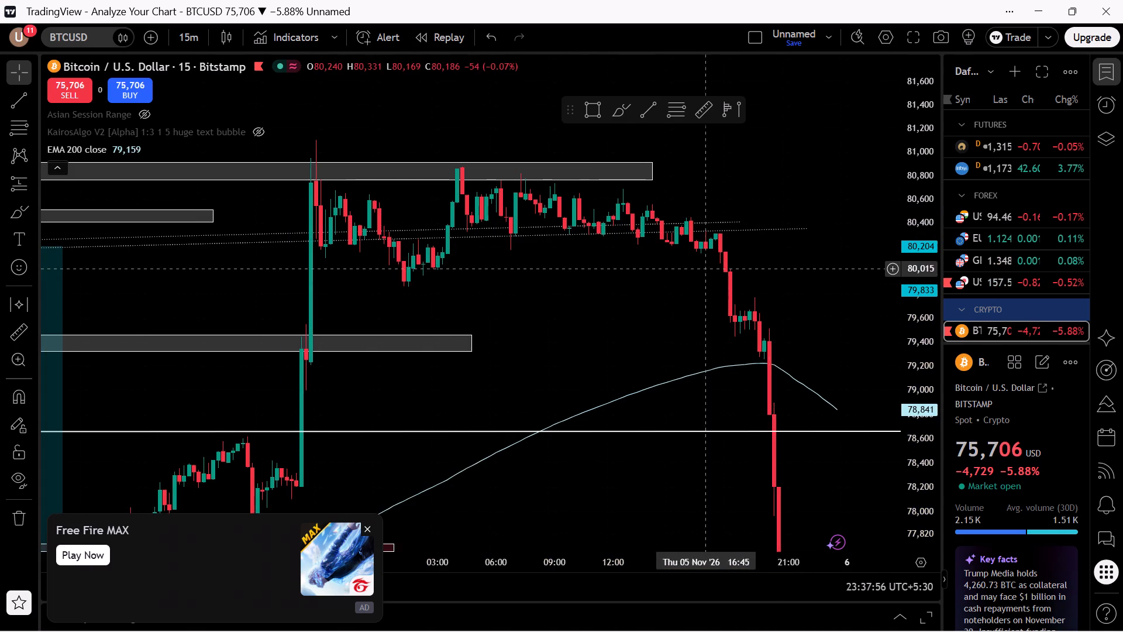
pyautogui.scroll(1, 571, 255)
pyautogui.scroll(-2, 554, 262)
pyautogui.scroll(1, 547, 265)
pyautogui.scroll(-1, 536, 269)
pyautogui.scroll(1, 535, 270)
pyautogui.scroll(-16, 535, 270)
pyautogui.scroll(2, 529, 287)
pyautogui.scroll(-4, 529, 288)
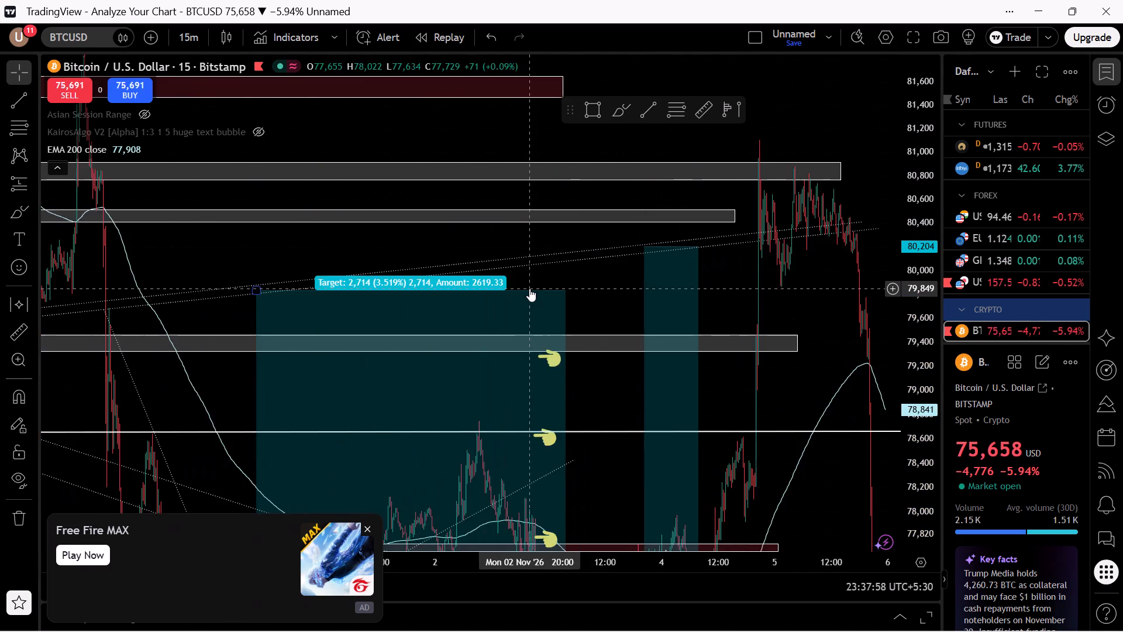
pyautogui.scroll(1, 529, 288)
pyautogui.scroll(-7, 529, 288)
pyautogui.scroll(3, 523, 299)
pyautogui.scroll(-2, 523, 299)
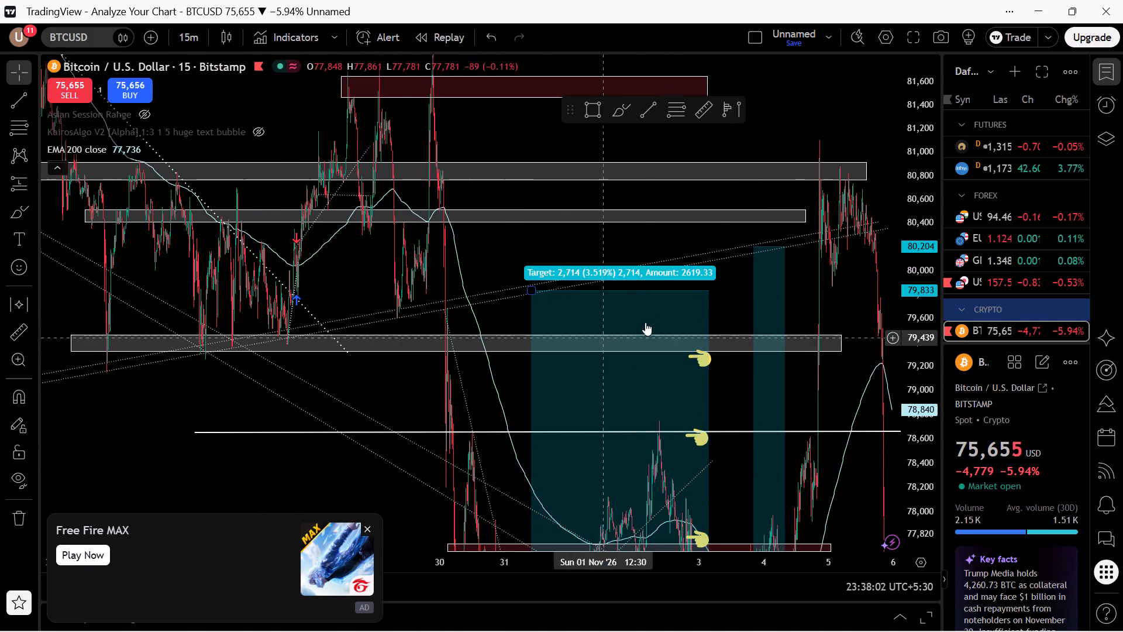
pyautogui.moveTo(852, 291); pyautogui.dragTo(609, 345)
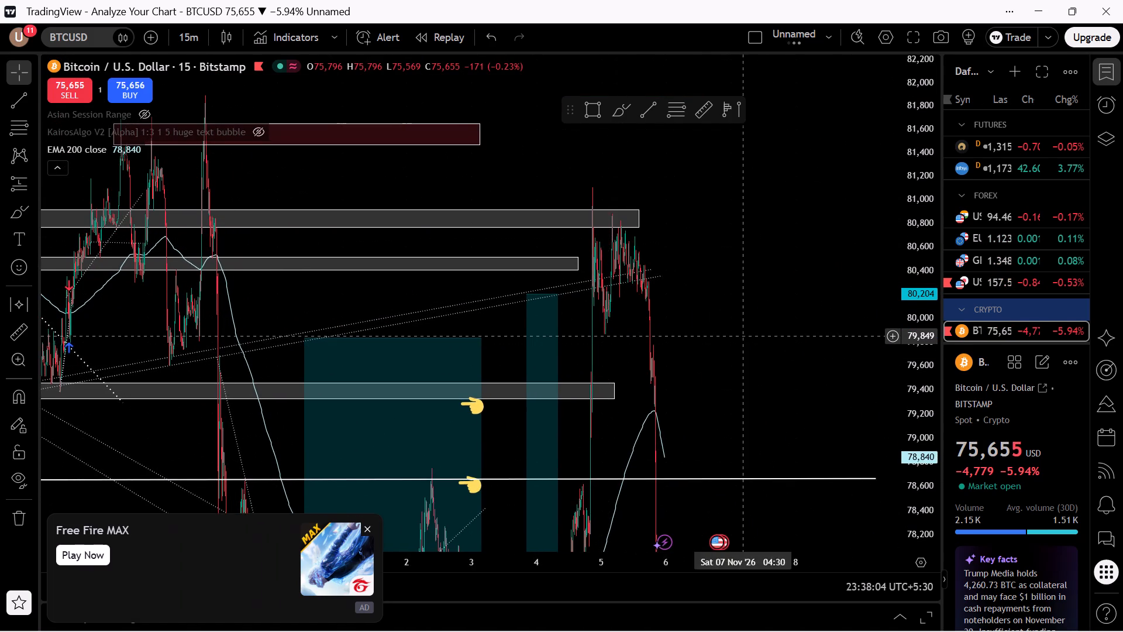
# Extend the right edge of the grey zone near 79,400 to about 13:00 on 6 November.
pyautogui.scroll(5, 743, 336)
pyautogui.scroll(-1, 743, 336)
pyautogui.moveTo(634, 339); pyautogui.dragTo(782, 328)
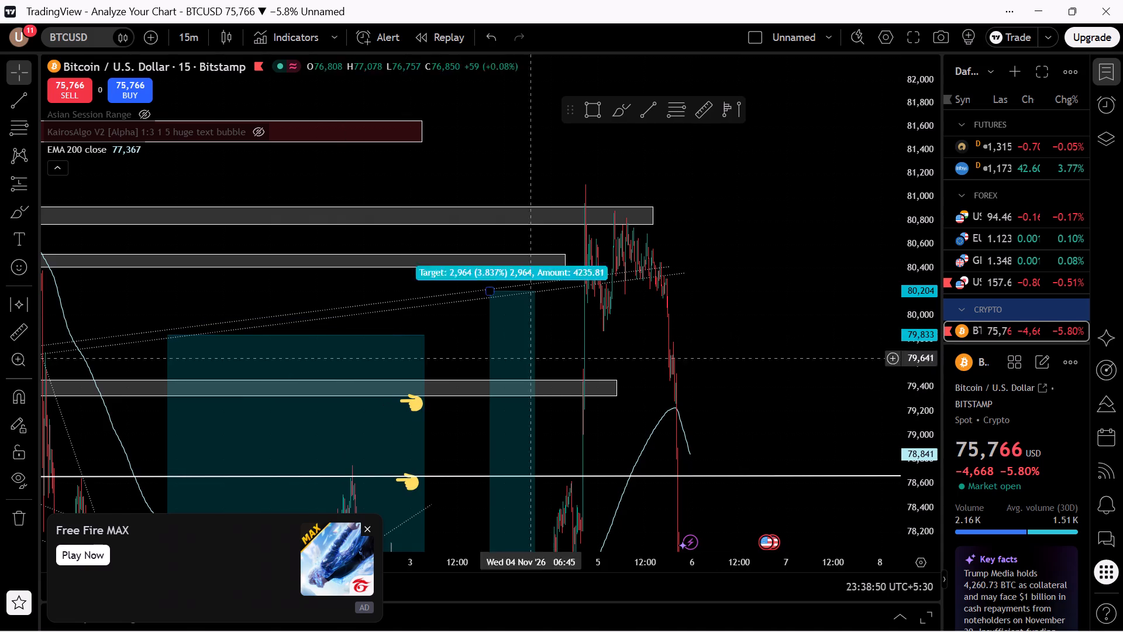
pyautogui.scroll(2, 552, 366)
pyautogui.scroll(-4, 550, 364)
pyautogui.scroll(2, 550, 364)
pyautogui.scroll(-4, 534, 383)
pyautogui.scroll(1, 532, 390)
pyautogui.scroll(-6, 532, 390)
pyautogui.scroll(2, 814, 380)
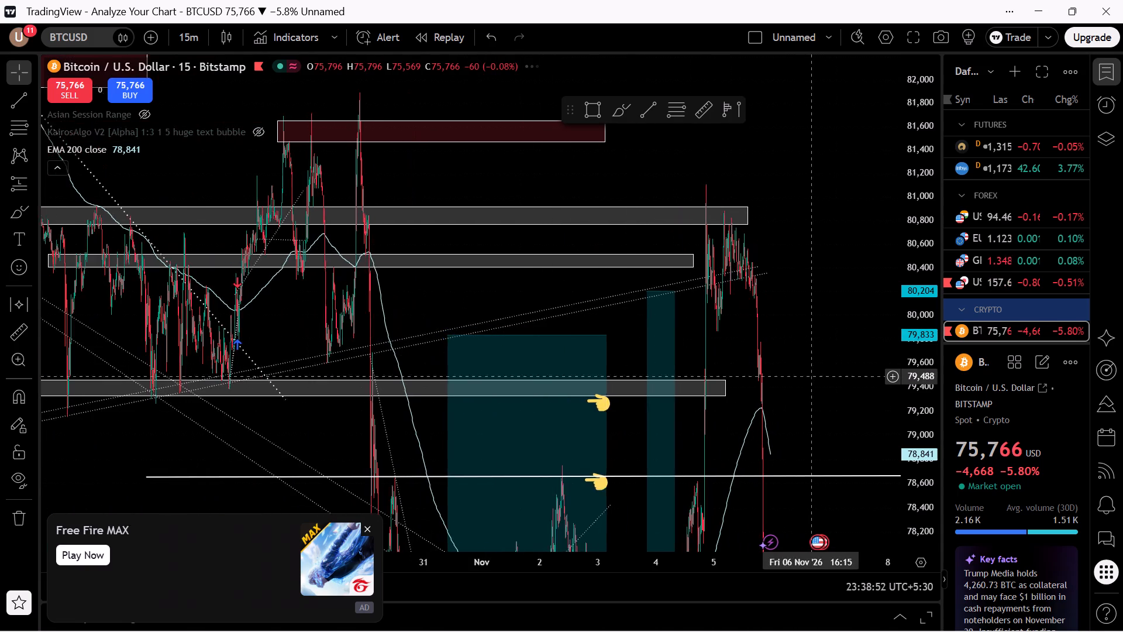
pyautogui.scroll(7, 800, 363)
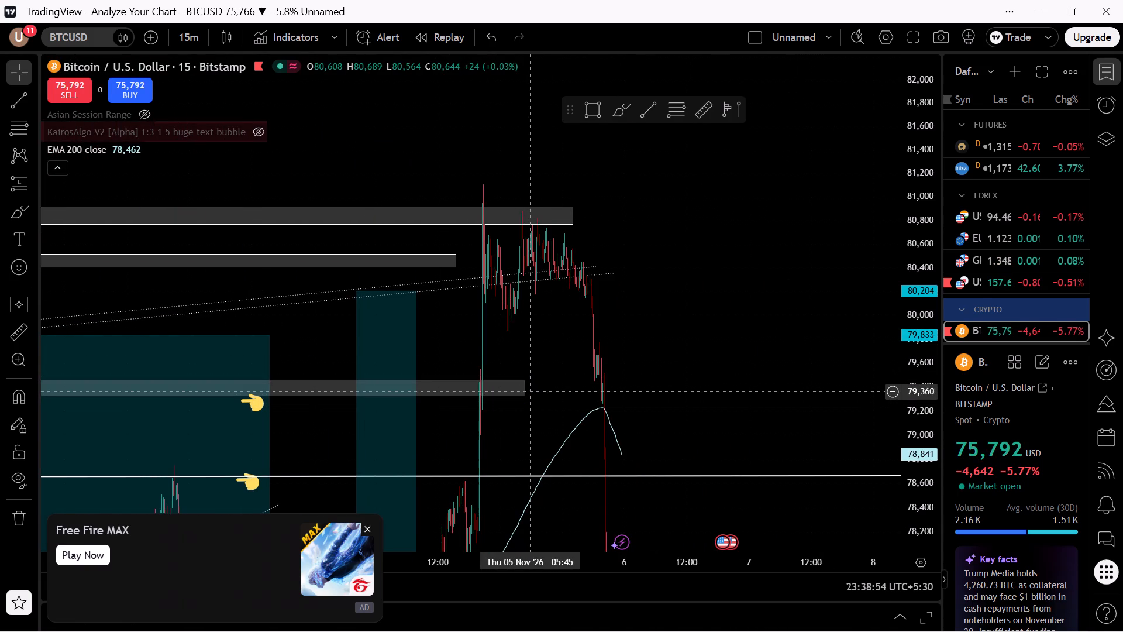
pyautogui.moveTo(526, 388); pyautogui.dragTo(691, 425)
pyautogui.click(643, 320)
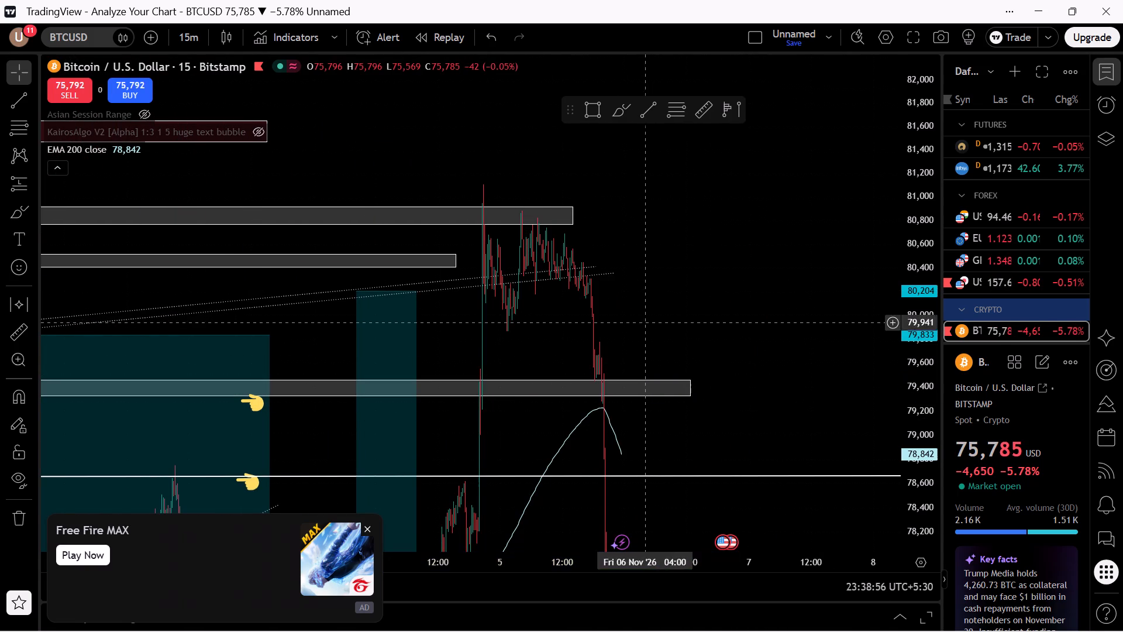
# Examine the 5 and 6 November price action below the 79,400 zone, around the white horizontal line near 76,100.
pyautogui.moveTo(729, 423); pyautogui.dragTo(745, 345)
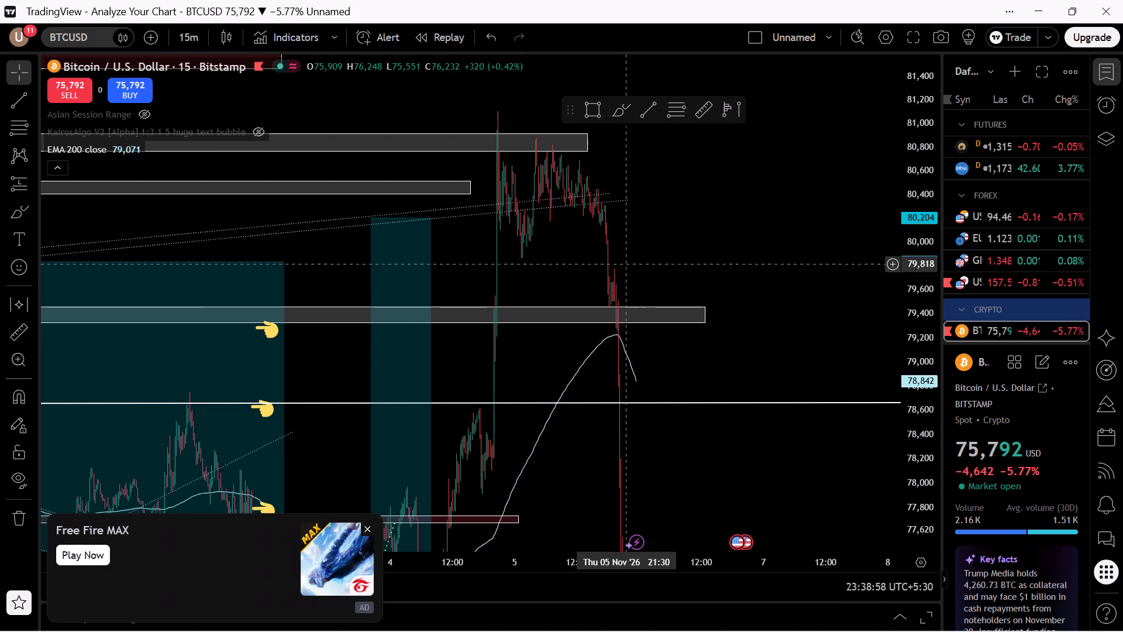
pyautogui.moveTo(736, 366); pyautogui.dragTo(726, 235)
pyautogui.scroll(-2, 742, 331)
pyautogui.scroll(1, 742, 333)
pyautogui.scroll(-2, 742, 335)
pyautogui.scroll(1, 765, 384)
pyautogui.scroll(-1, 765, 384)
pyautogui.scroll(2, 765, 383)
pyautogui.moveTo(918, 279); pyautogui.dragTo(877, 438)
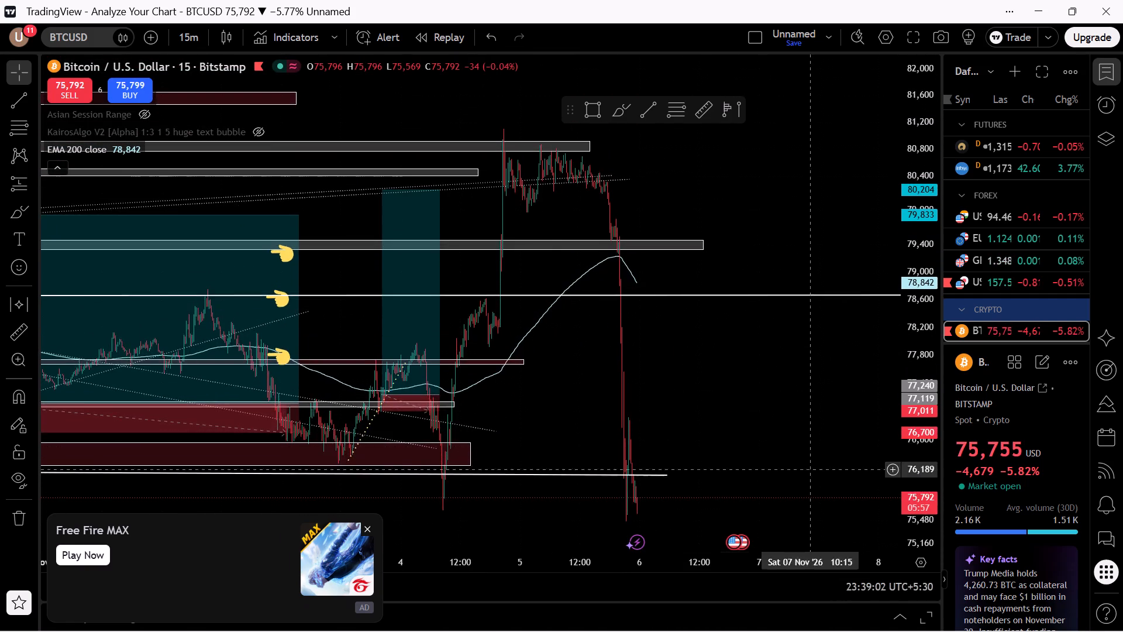
pyautogui.scroll(5, 736, 434)
pyautogui.scroll(-1, 730, 424)
pyautogui.scroll(1, 729, 422)
pyautogui.moveTo(682, 434); pyautogui.dragTo(784, 334)
pyautogui.scroll(4, 769, 350)
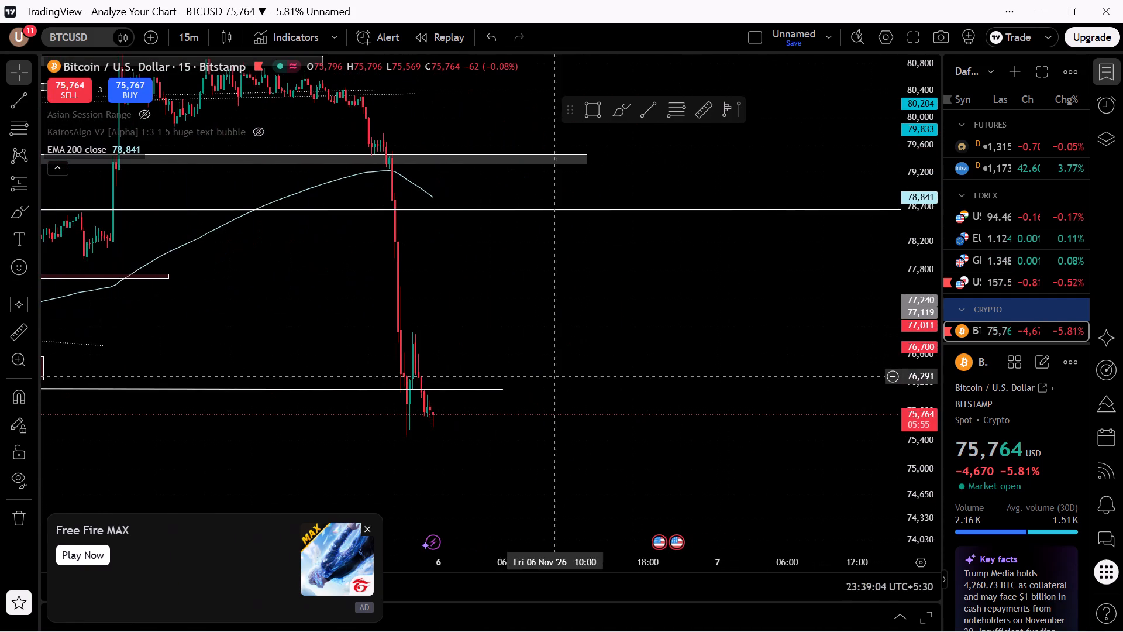
pyautogui.moveTo(536, 434); pyautogui.dragTo(701, 414)
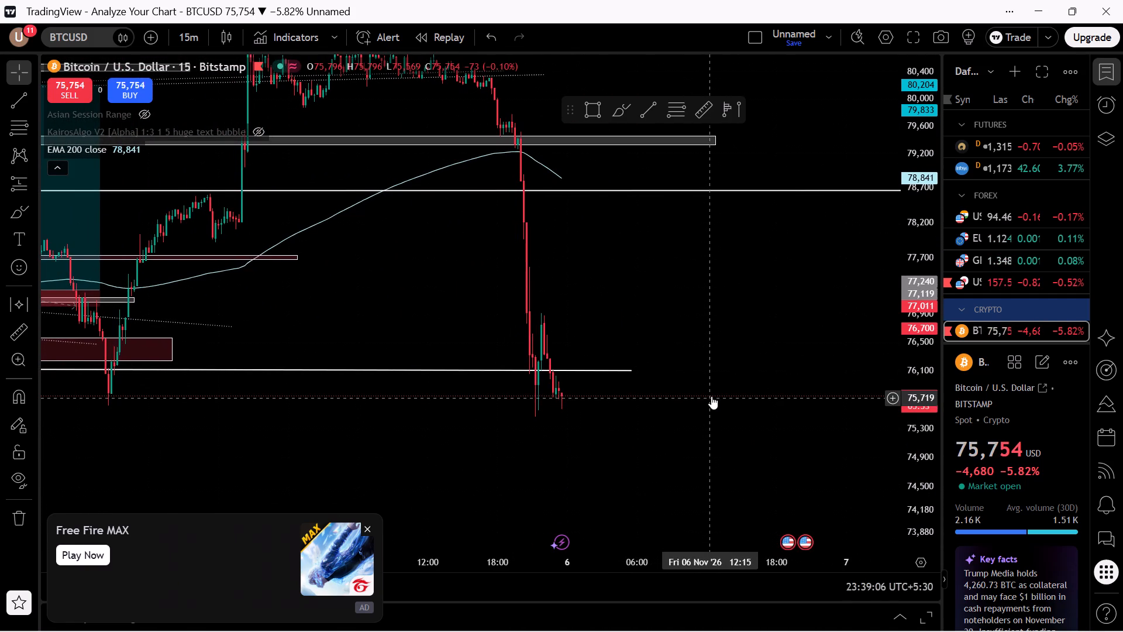
# Examine the 4 and 5 November BTCUSD price action around the dark red zone and the white line near 76,100.
pyautogui.click(711, 396)
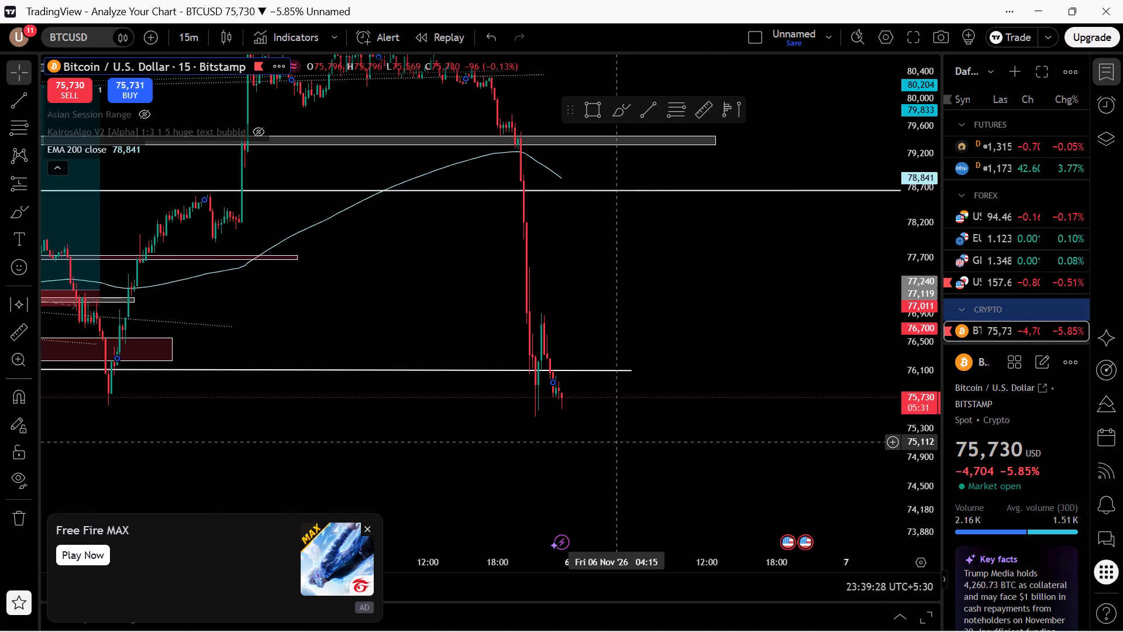
pyautogui.scroll(3, 536, 435)
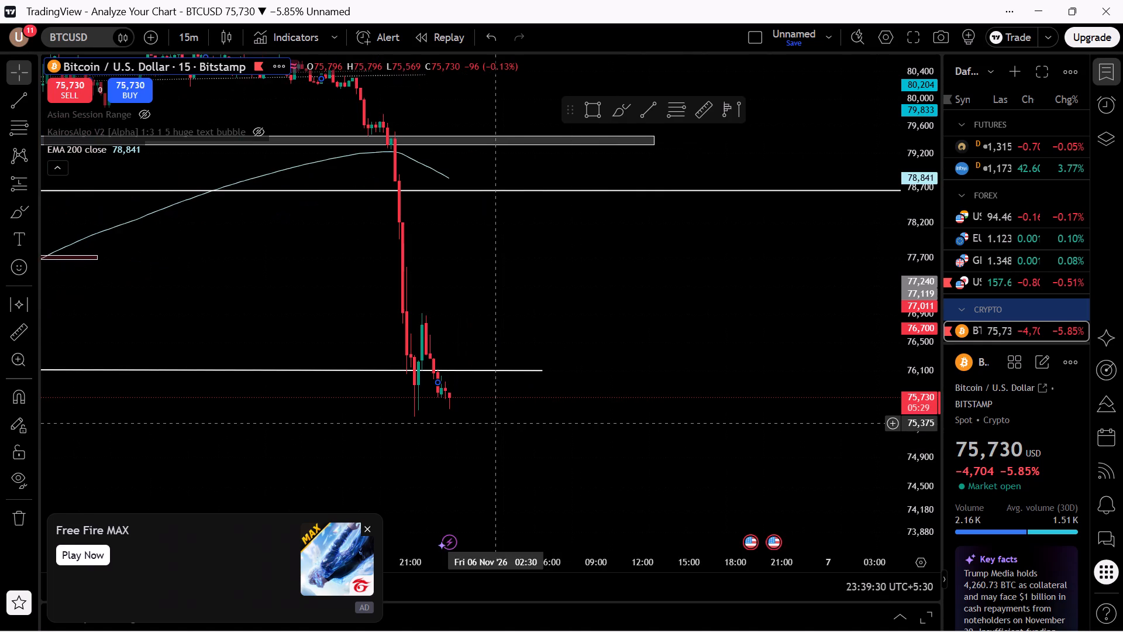
pyautogui.moveTo(418, 430); pyautogui.dragTo(735, 389)
pyautogui.scroll(-5, 528, 388)
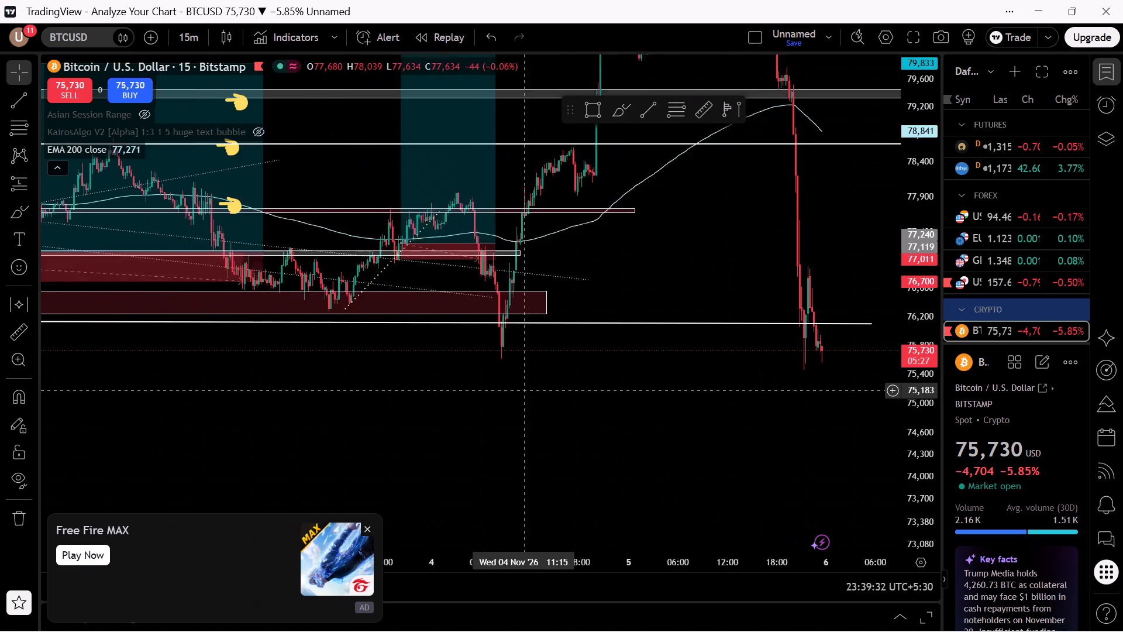
pyautogui.scroll(-4, 524, 390)
pyautogui.scroll(1, 518, 397)
pyautogui.scroll(-4, 518, 397)
pyautogui.scroll(2, 516, 397)
pyautogui.scroll(-1, 516, 397)
pyautogui.scroll(7, 693, 506)
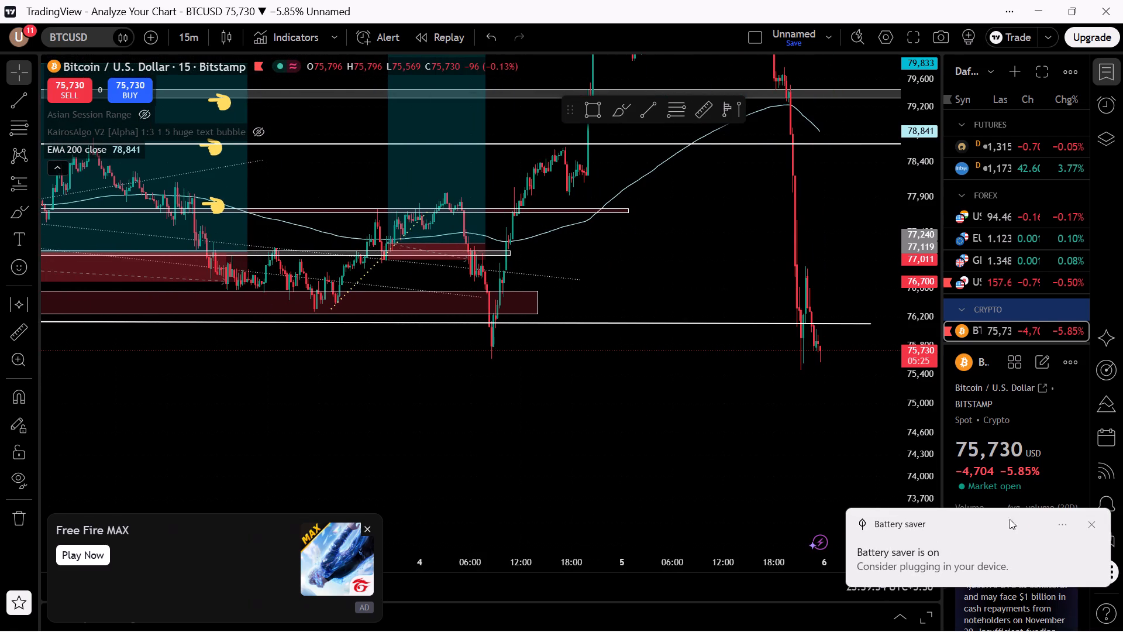
# Dismiss the battery saver notification and check the computer's battery level.
pyautogui.click(1093, 521)
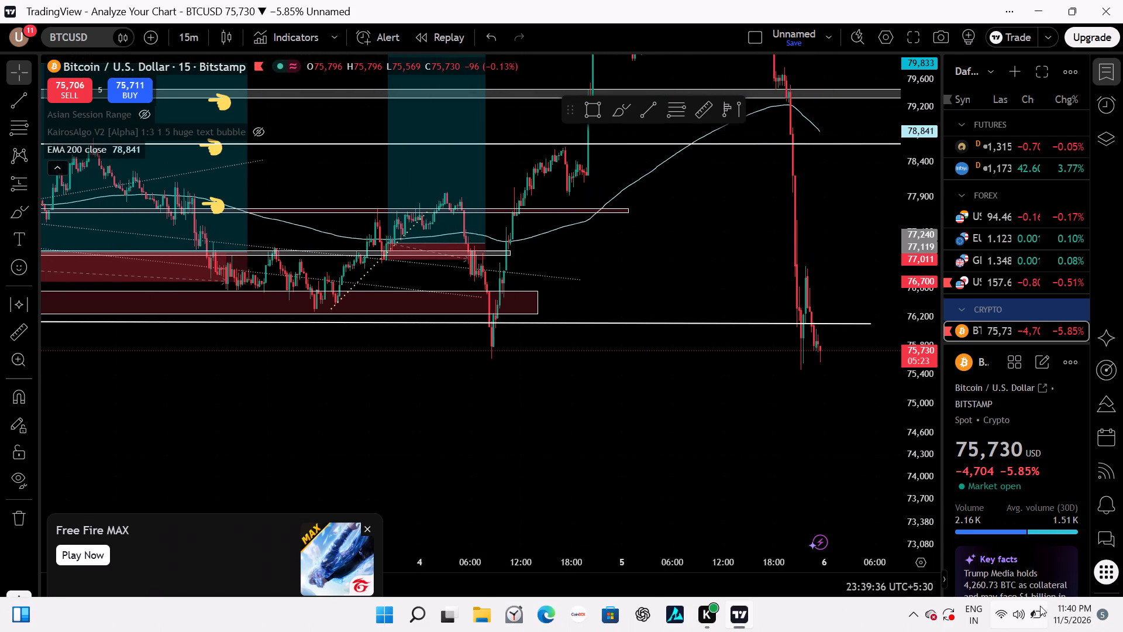
pyautogui.click(1018, 614)
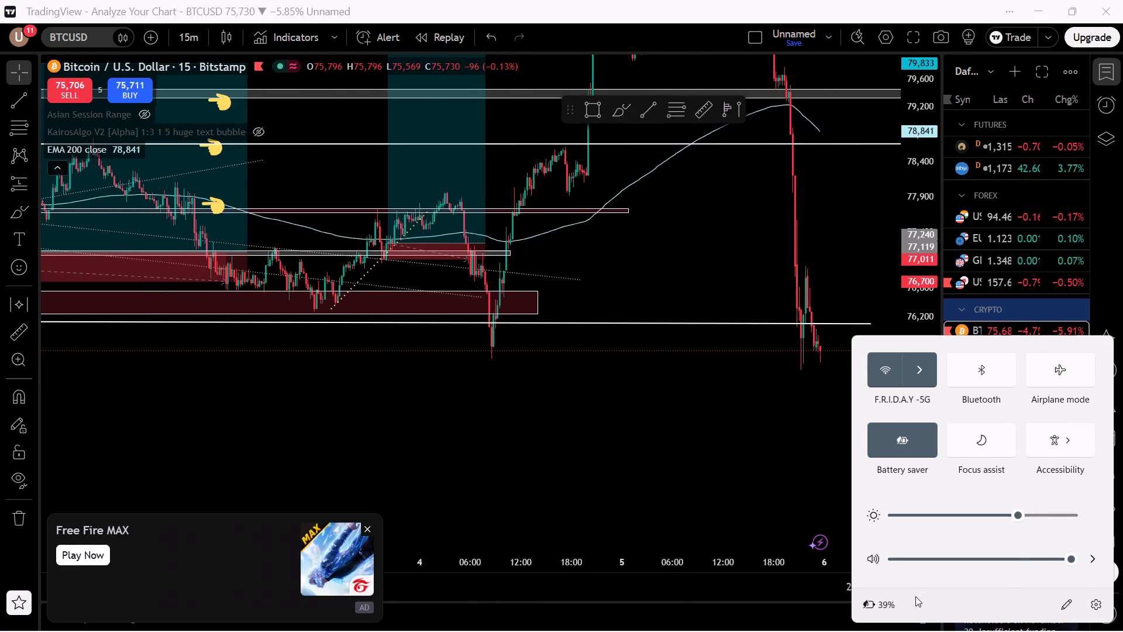
pyautogui.click(652, 443)
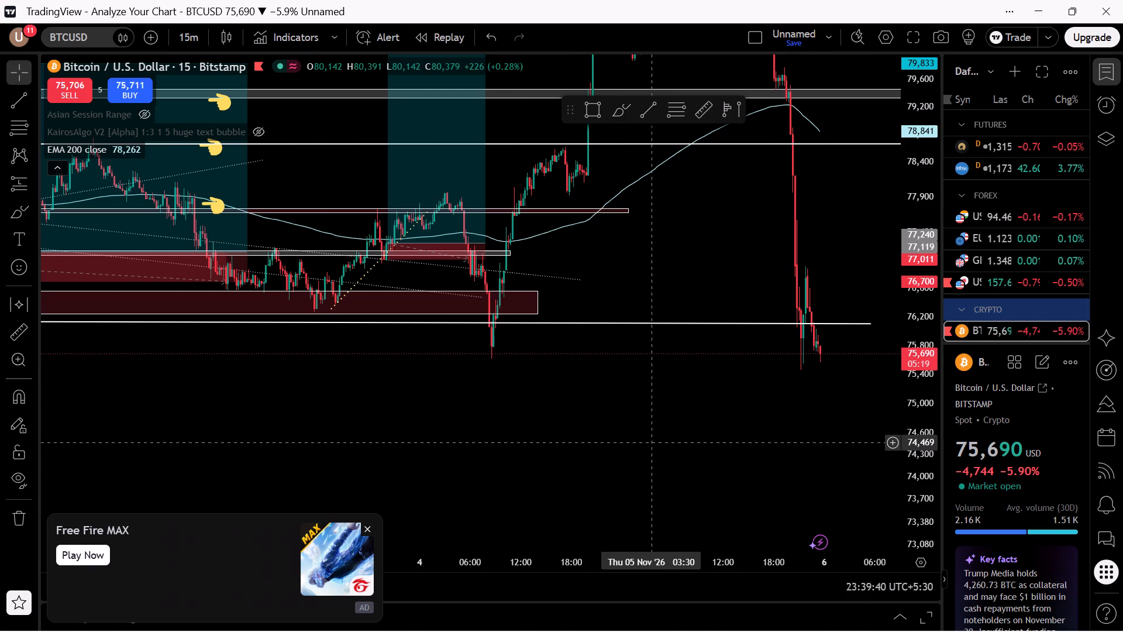
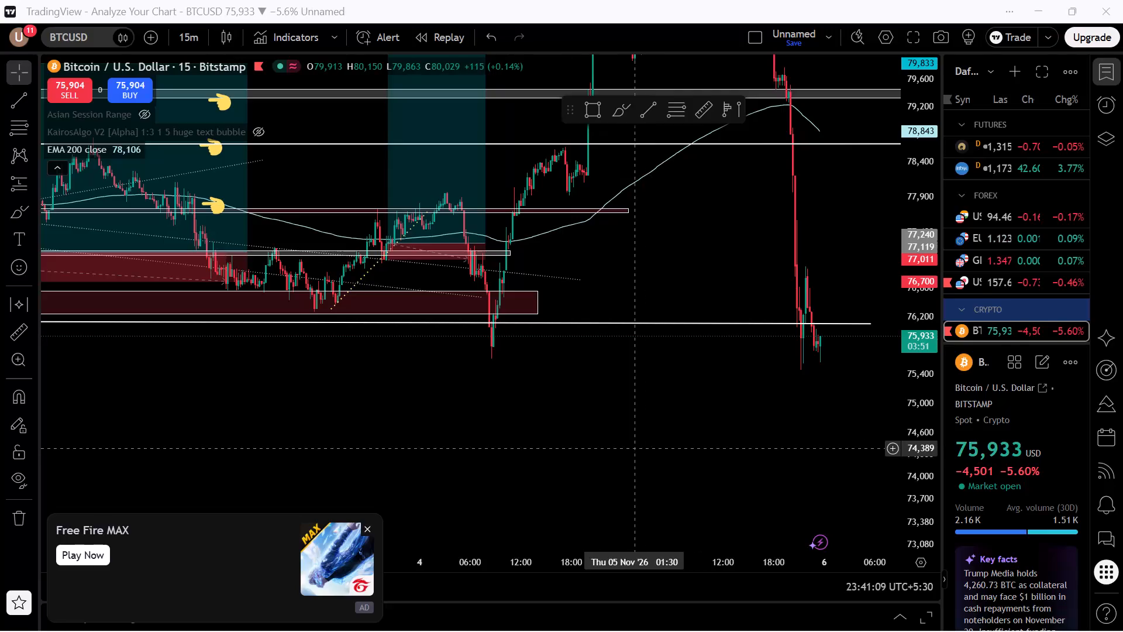
# Extend the lower descending dotted trend line through the dark red zone to about 76,315 at 18:45 on 4 November.
pyautogui.scroll(1, 610, 479)
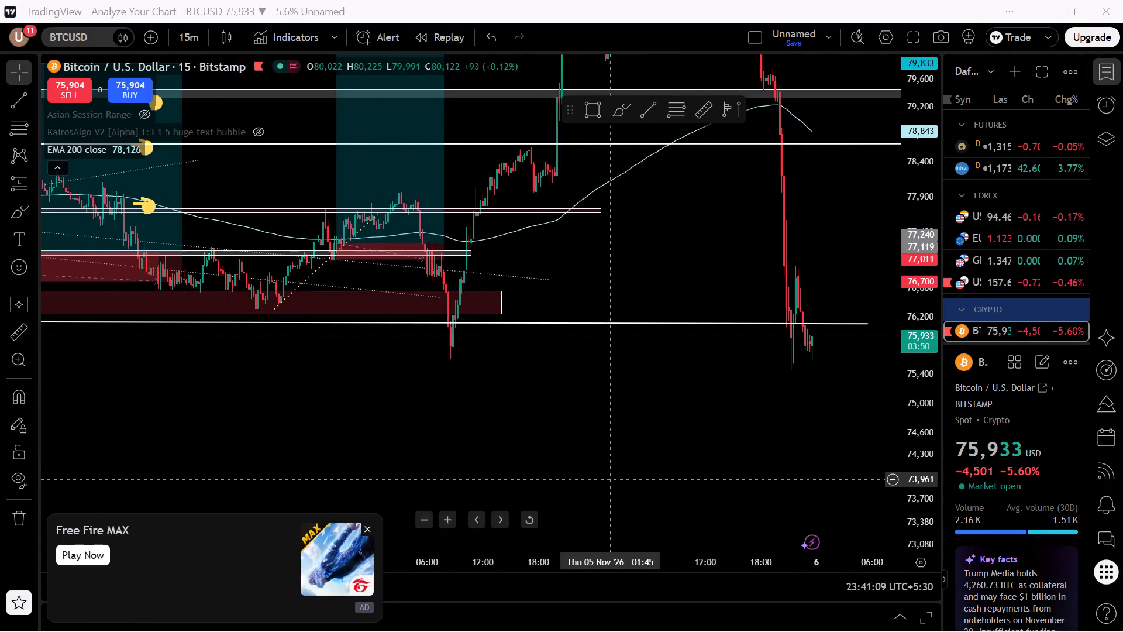
pyautogui.scroll(4, 610, 479)
pyautogui.moveTo(917, 397); pyautogui.dragTo(863, 100)
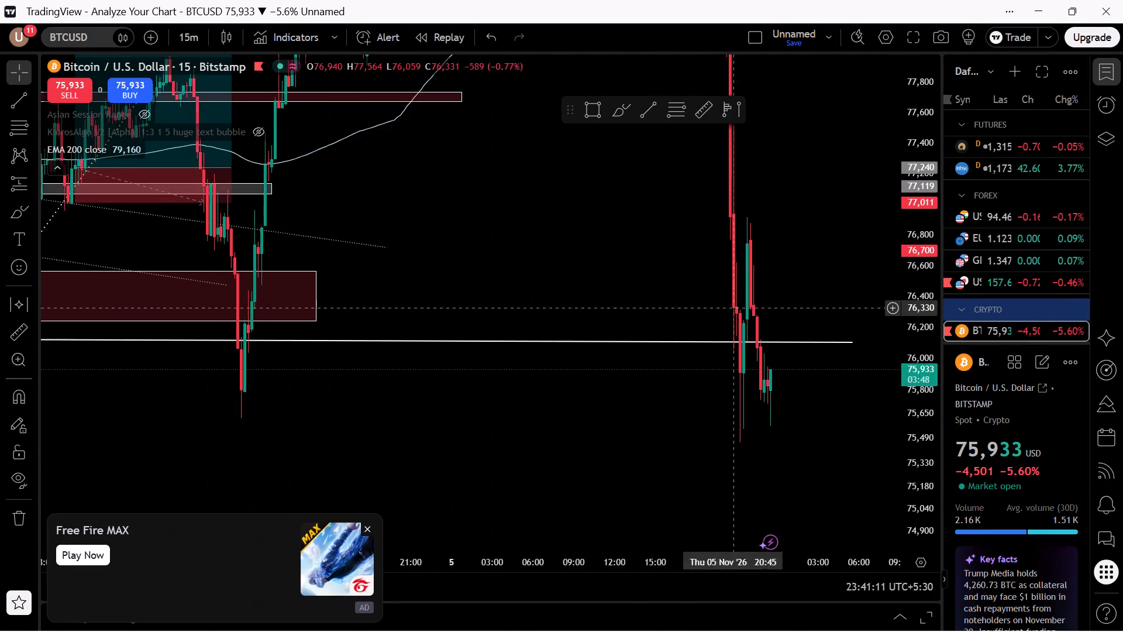
pyautogui.scroll(5, 516, 345)
pyautogui.moveTo(476, 305); pyautogui.dragTo(1097, 468)
pyautogui.scroll(4, 826, 469)
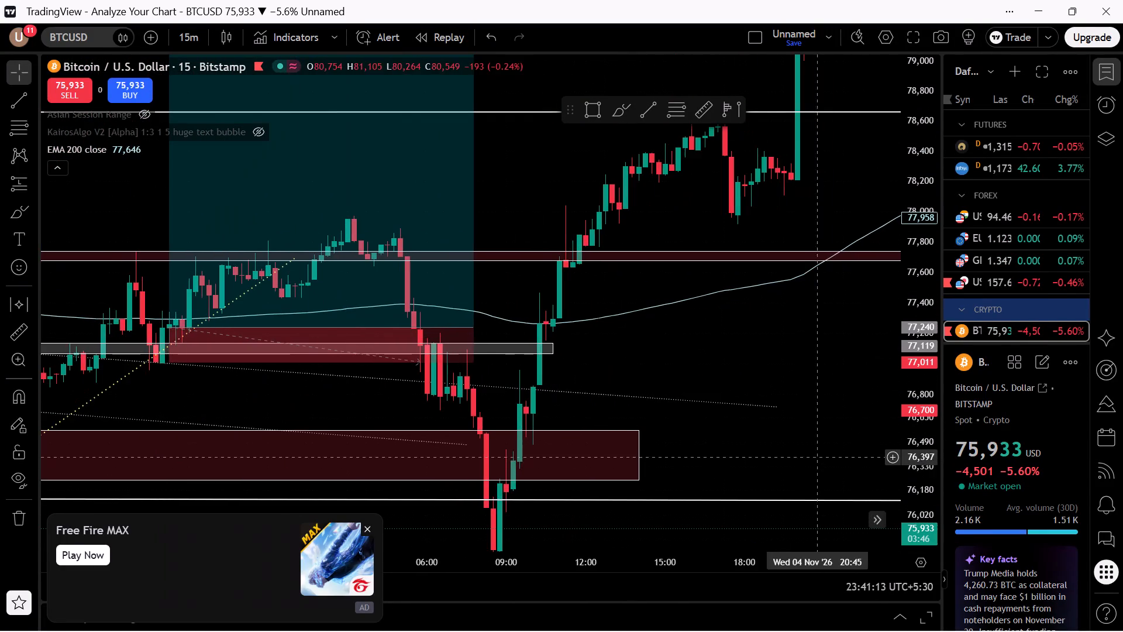
pyautogui.scroll(3, 795, 464)
pyautogui.moveTo(677, 436); pyautogui.dragTo(829, 352)
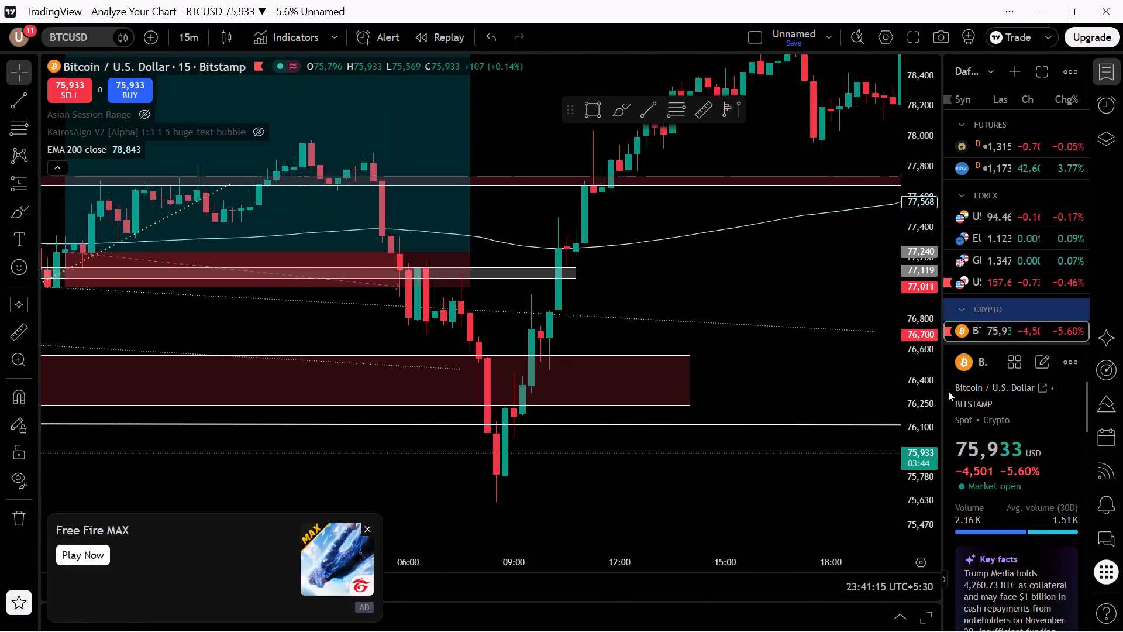
pyautogui.moveTo(921, 417); pyautogui.dragTo(914, 40)
pyautogui.moveTo(813, 308); pyautogui.dragTo(787, 36)
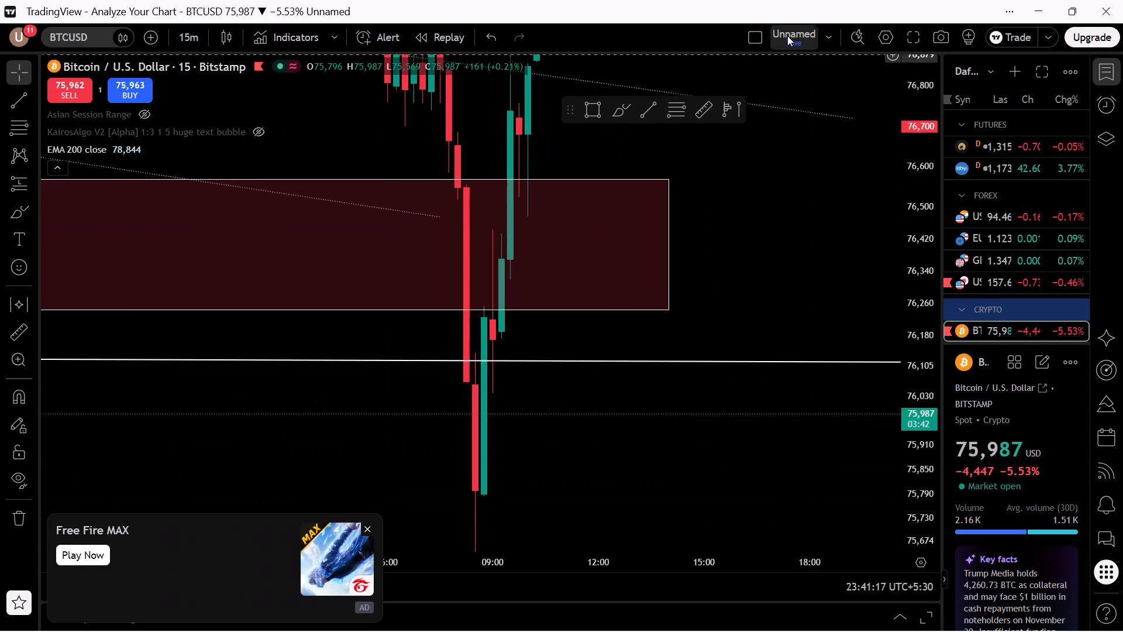
pyautogui.moveTo(787, 36); pyautogui.dragTo(787, 41)
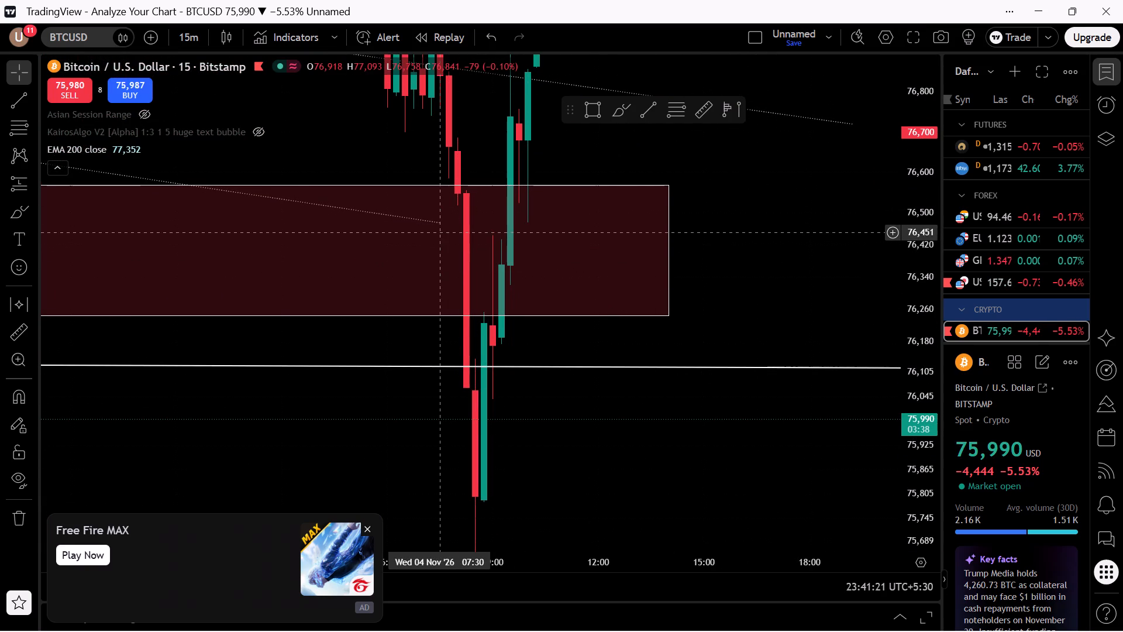
pyautogui.moveTo(442, 225); pyautogui.dragTo(791, 283)
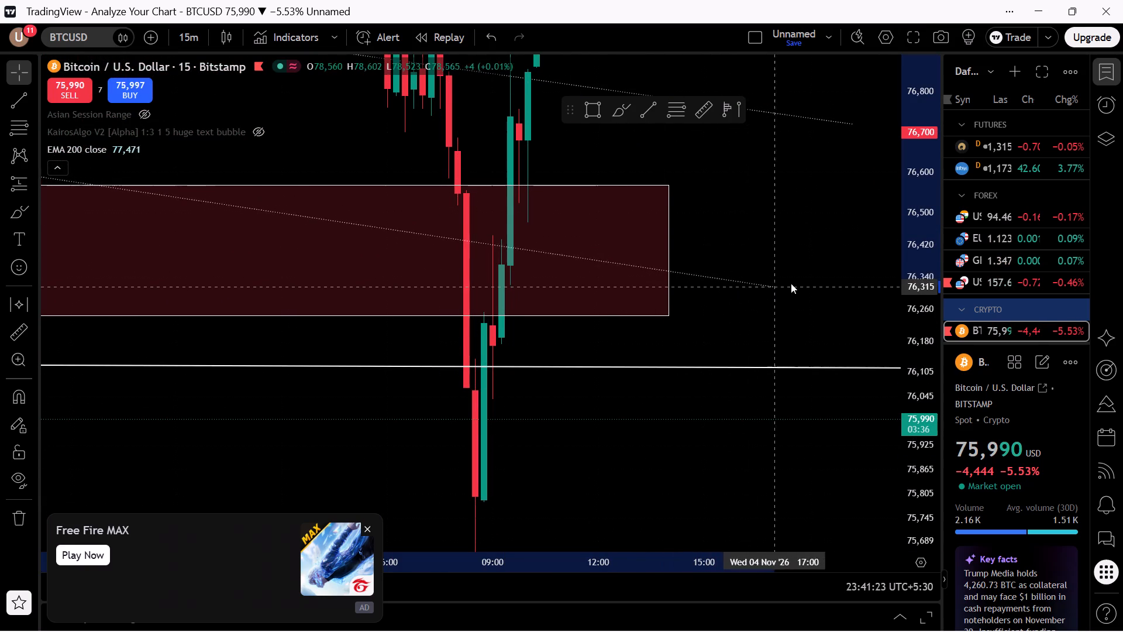
pyautogui.moveTo(791, 283); pyautogui.dragTo(831, 288)
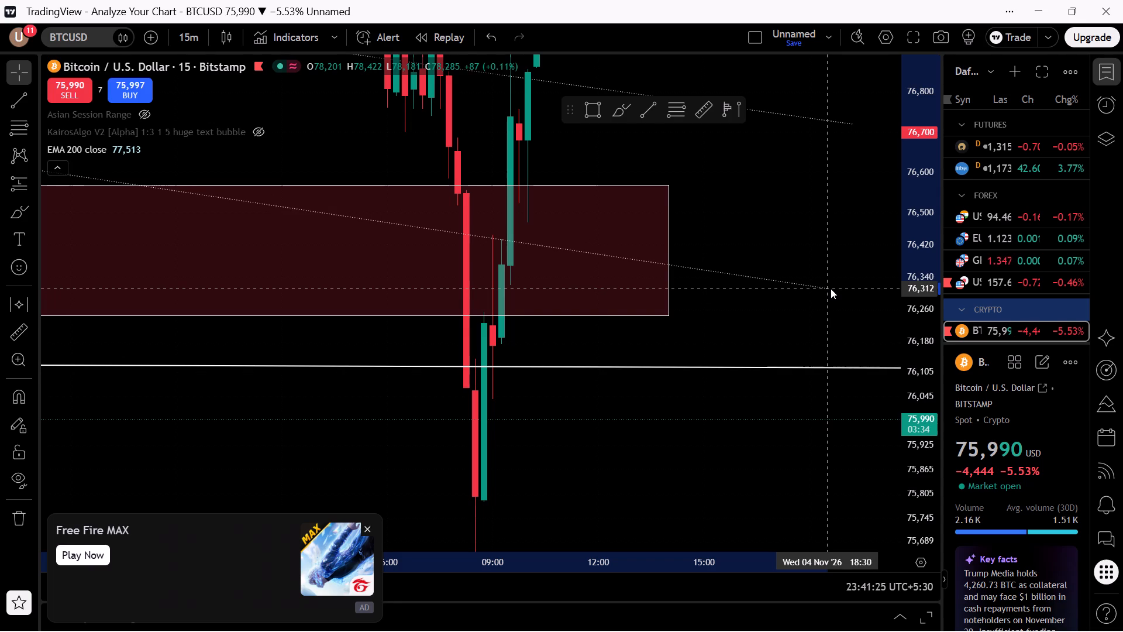
pyautogui.moveTo(831, 288); pyautogui.dragTo(832, 287)
pyautogui.click(787, 341)
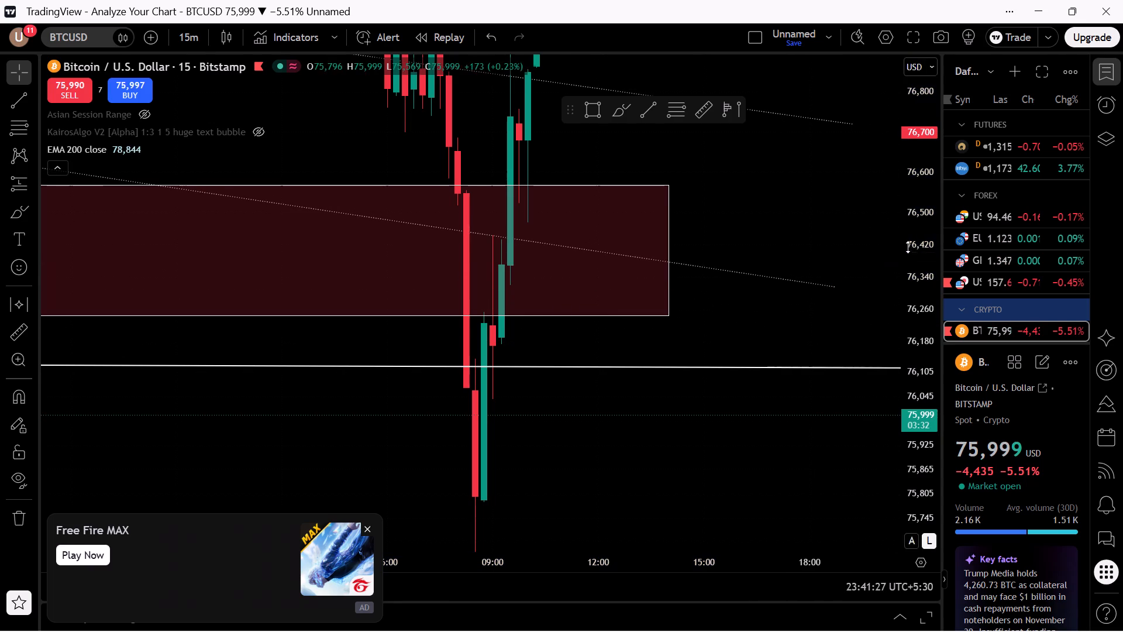
# Extend the right edge of the dark red 76,245–76,568 zone to about 03:15 on 6 November.
pyautogui.moveTo(908, 247); pyautogui.dragTo(913, 578)
pyautogui.scroll(-1, 780, 523)
pyautogui.scroll(1, 759, 526)
pyautogui.scroll(-3, 755, 526)
pyautogui.scroll(1, 738, 506)
pyautogui.scroll(-5, 738, 506)
pyautogui.scroll(1, 737, 505)
pyautogui.scroll(-1, 736, 506)
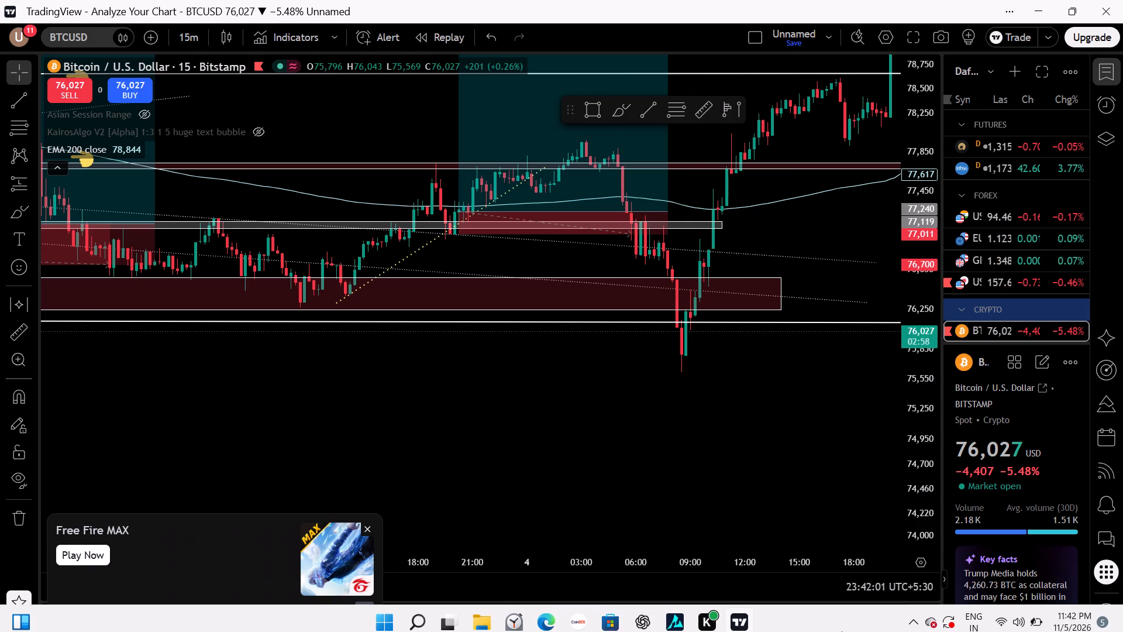
pyautogui.moveTo(762, 418); pyautogui.dragTo(652, 509)
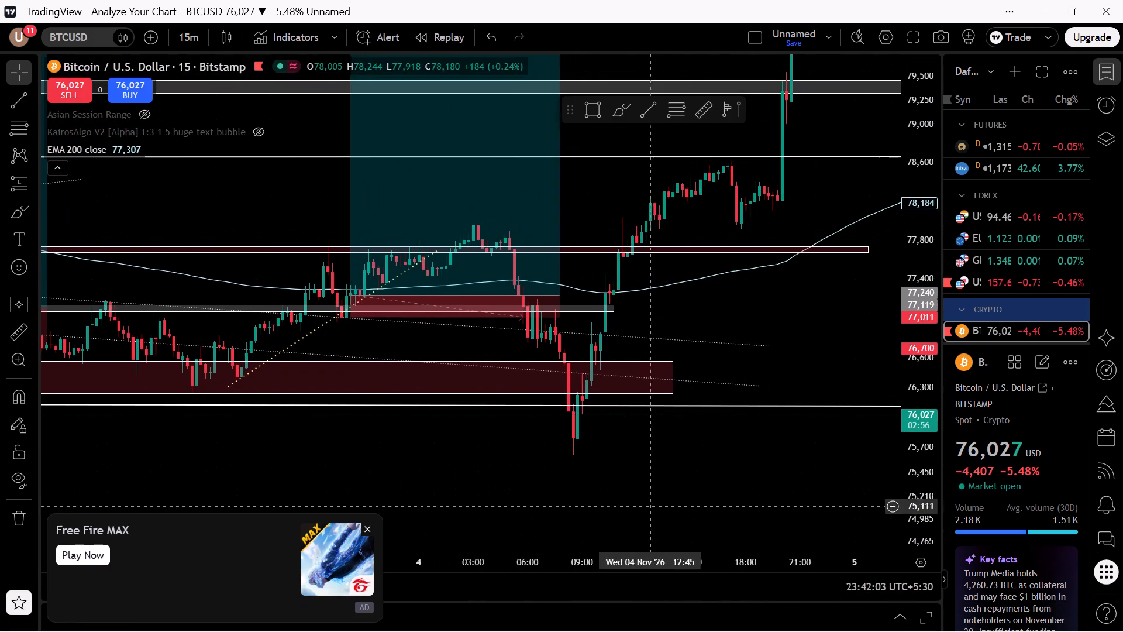
pyautogui.moveTo(673, 376); pyautogui.dragTo(938, 380)
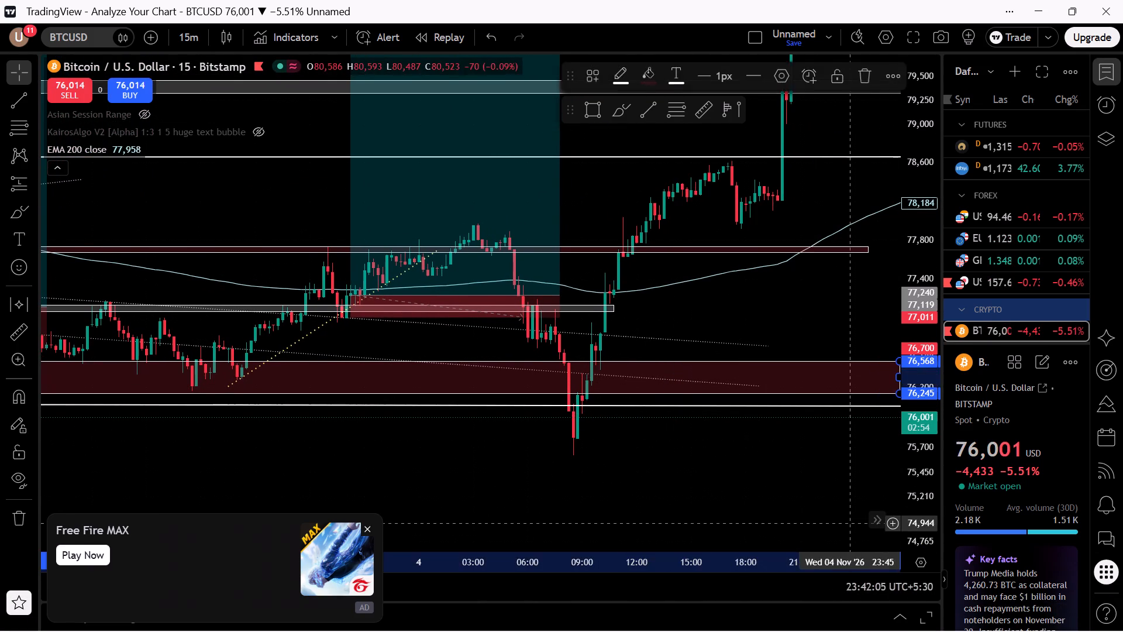
pyautogui.moveTo(832, 509); pyautogui.dragTo(694, 508)
pyautogui.moveTo(784, 377); pyautogui.dragTo(922, 373)
pyautogui.moveTo(821, 462); pyautogui.dragTo(553, 479)
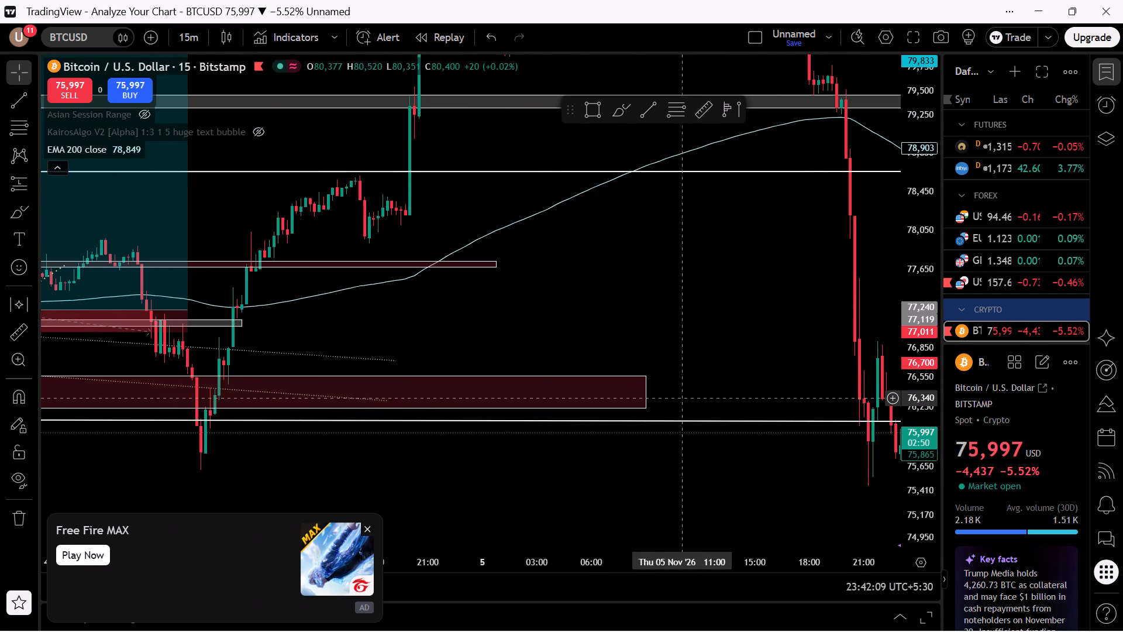
pyautogui.moveTo(645, 393); pyautogui.dragTo(913, 391)
pyautogui.moveTo(860, 468); pyautogui.dragTo(835, 468)
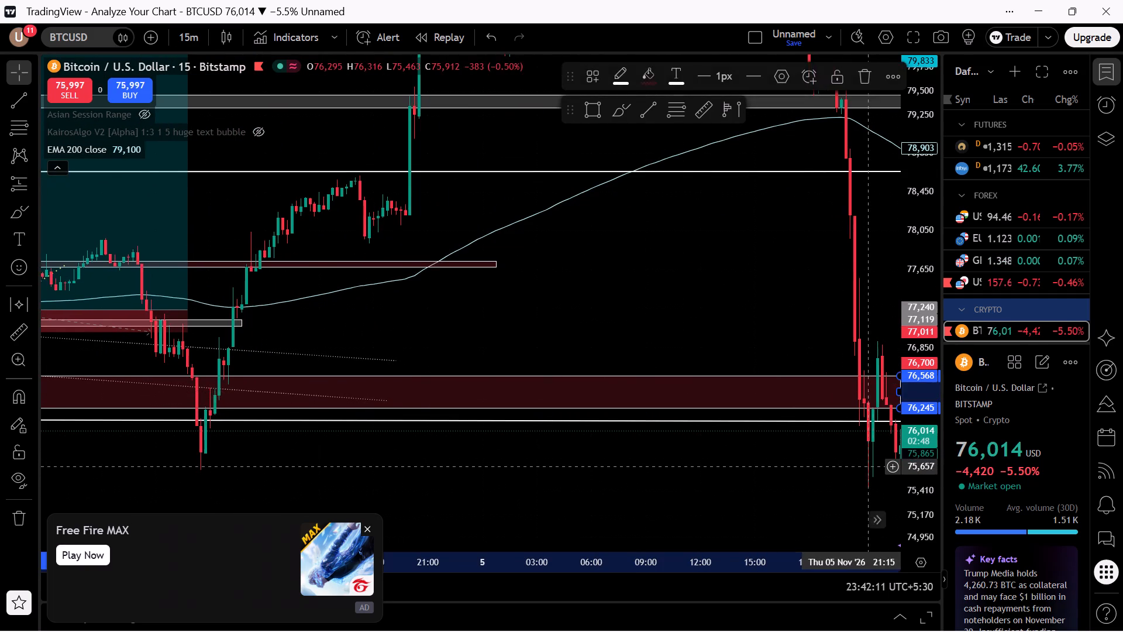
pyautogui.moveTo(835, 468); pyautogui.dragTo(737, 472)
pyautogui.moveTo(811, 397); pyautogui.dragTo(887, 400)
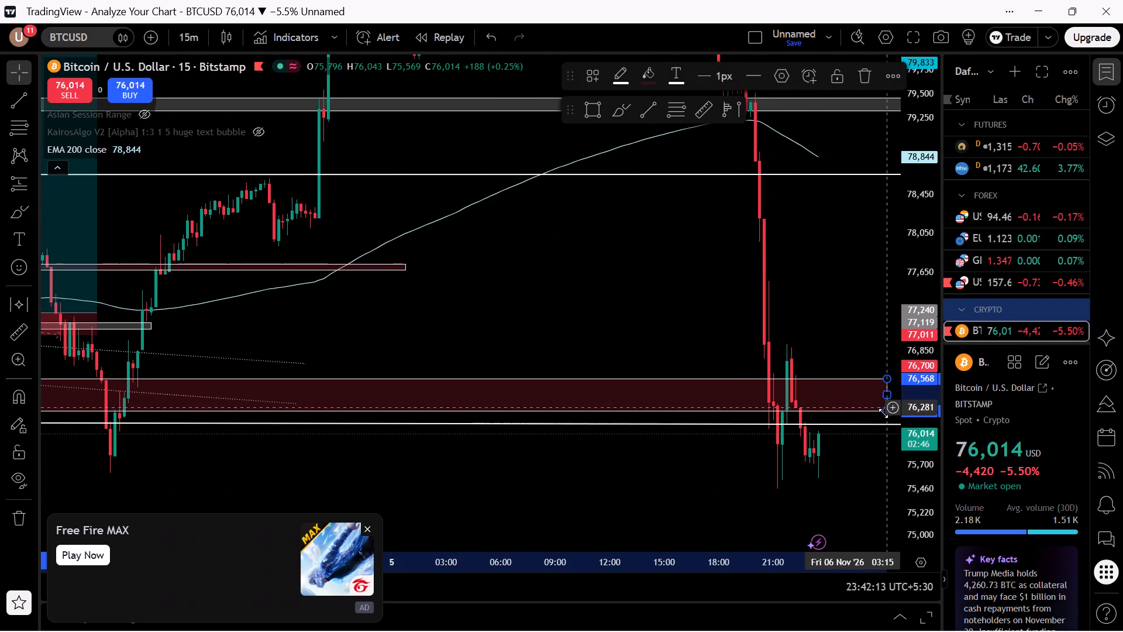
# Examine the price action from 30 October to 6 November around the extended dark red zone and the white line near 76,100.
pyautogui.moveTo(830, 464); pyautogui.dragTo(878, 424)
pyautogui.scroll(-3, 785, 456)
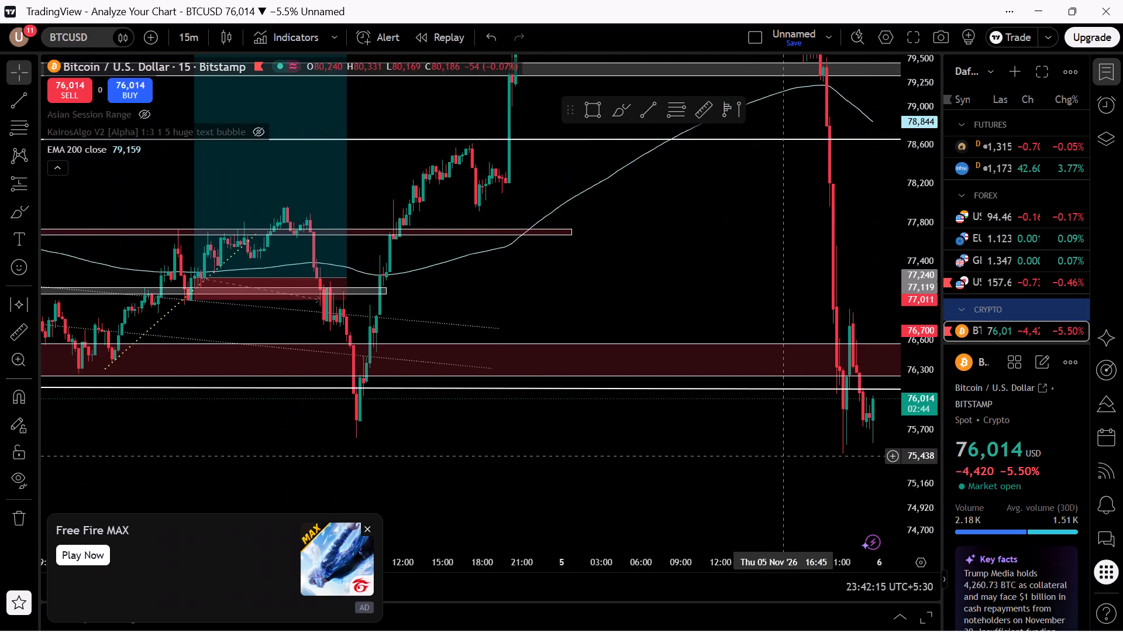
pyautogui.scroll(-4, 785, 456)
pyautogui.scroll(1, 785, 456)
pyautogui.scroll(-2, 785, 456)
pyautogui.scroll(3, 785, 456)
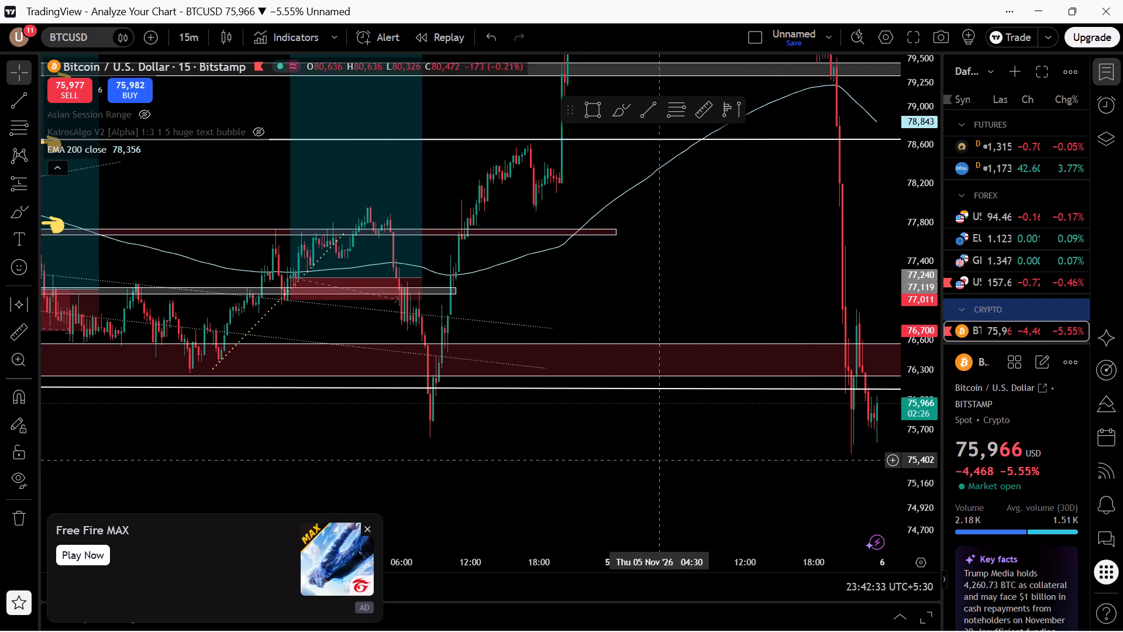
pyautogui.scroll(3, 579, 456)
pyautogui.scroll(-5, 579, 456)
pyautogui.scroll(2, 582, 461)
pyautogui.scroll(-2, 582, 463)
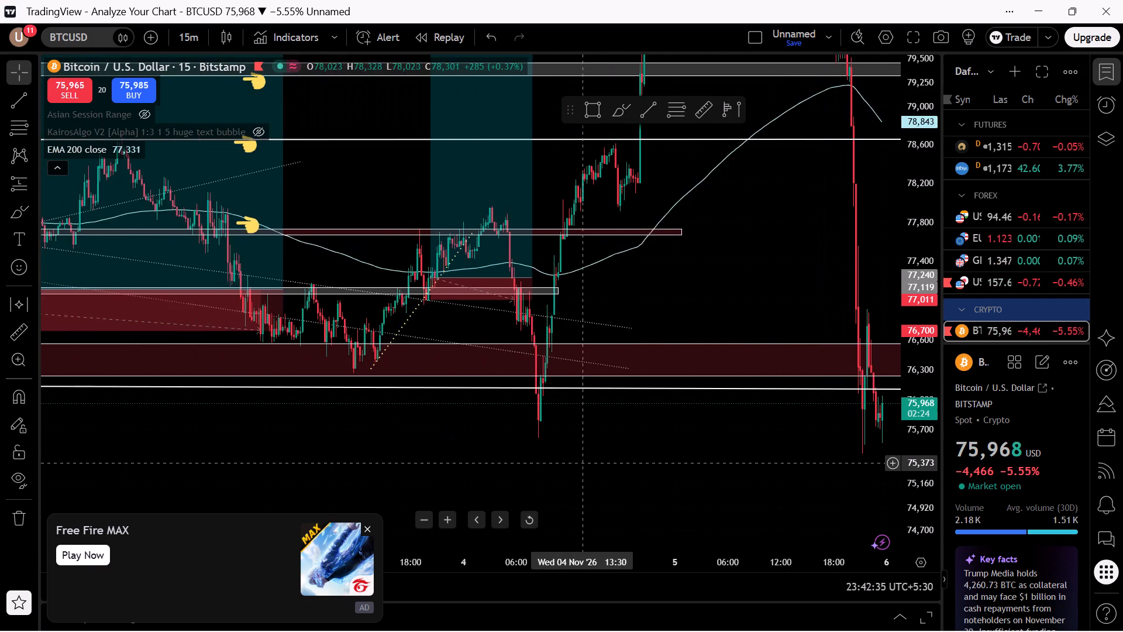
pyautogui.scroll(-2, 582, 463)
pyautogui.scroll(1, 582, 463)
pyautogui.scroll(-12, 582, 463)
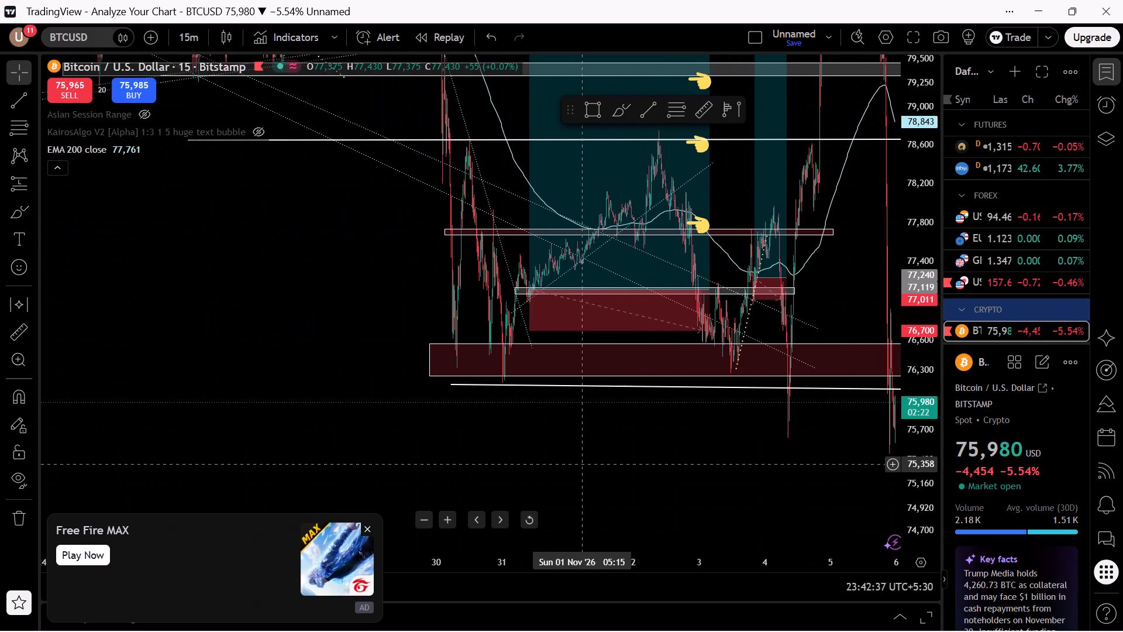
pyautogui.scroll(2, 583, 464)
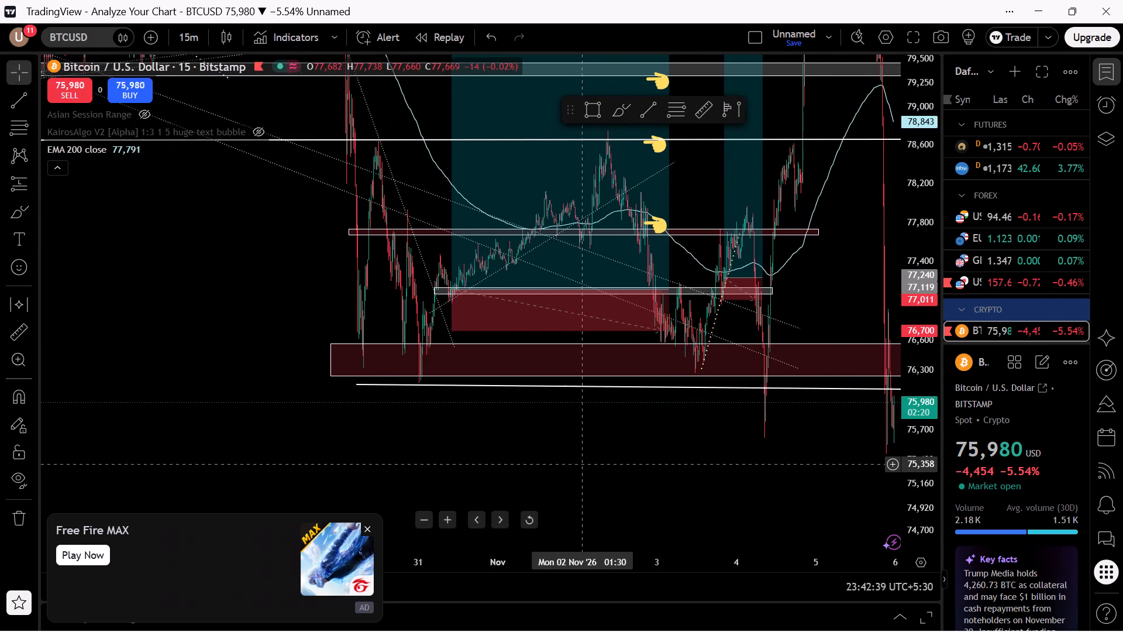
pyautogui.scroll(11, 583, 464)
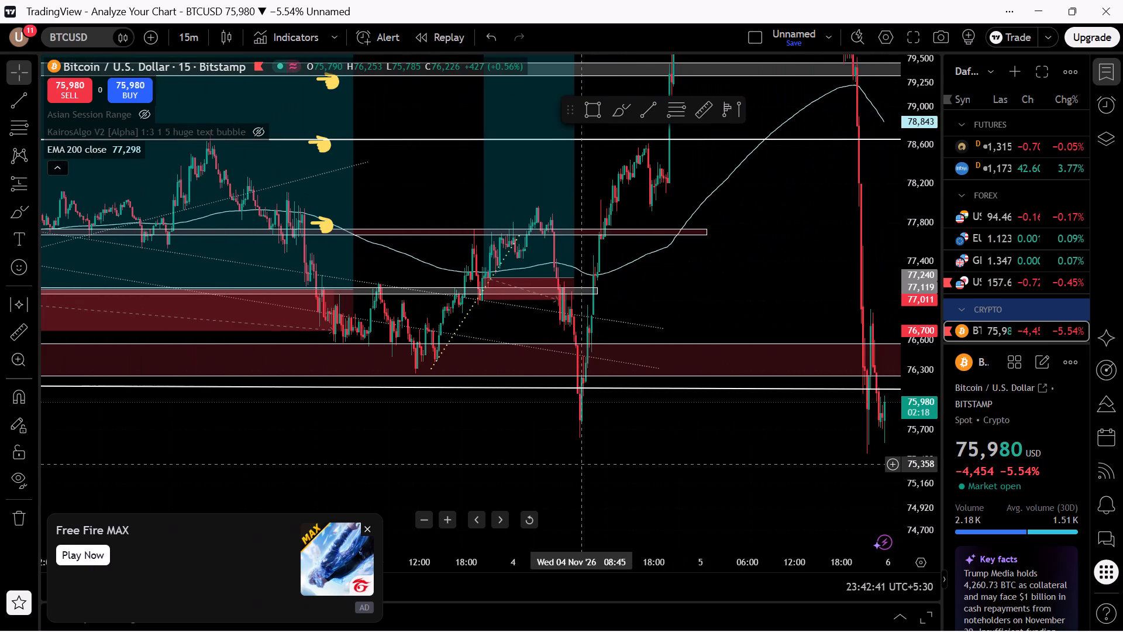
pyautogui.scroll(4, 583, 465)
pyautogui.scroll(-1, 583, 465)
# Trace the two descending dotted trend lines back through October to their starting points in early October.
pyautogui.moveTo(573, 478); pyautogui.dragTo(784, 451)
pyautogui.moveTo(474, 463); pyautogui.dragTo(981, 559)
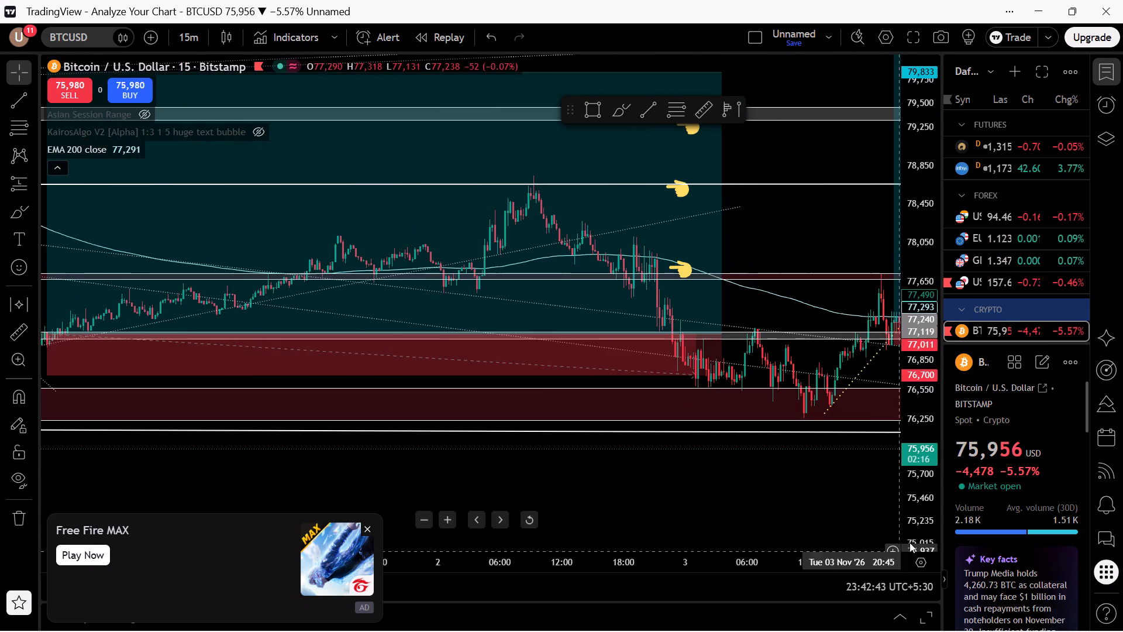
pyautogui.moveTo(709, 518); pyautogui.dragTo(951, 559)
pyautogui.scroll(-8, 678, 525)
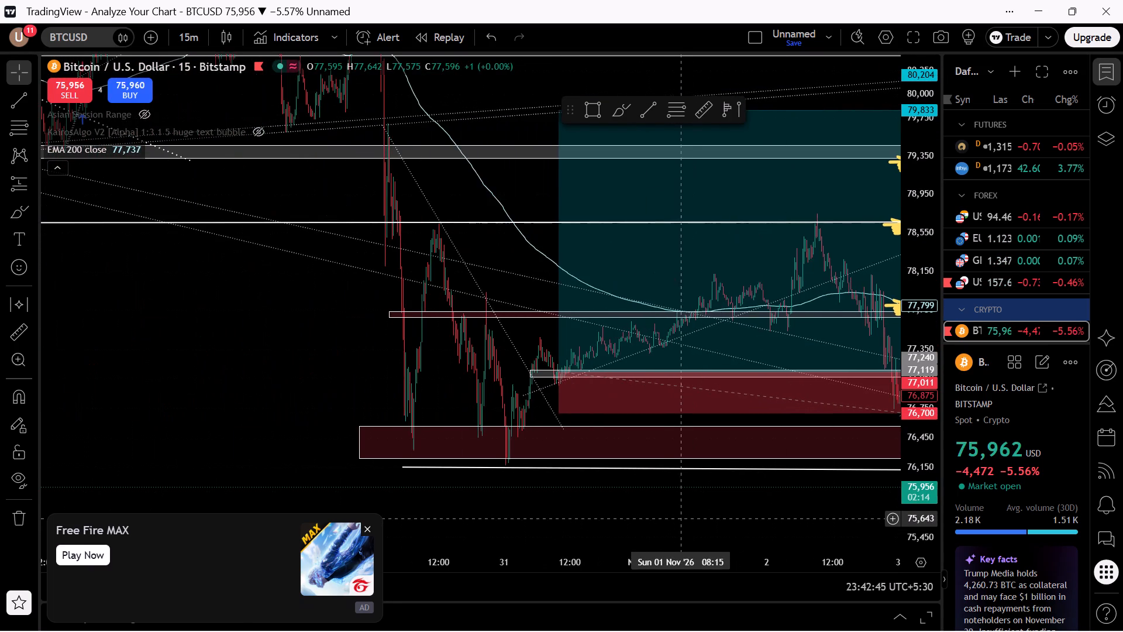
pyautogui.scroll(-6, 681, 518)
pyautogui.moveTo(408, 336); pyautogui.dragTo(733, 631)
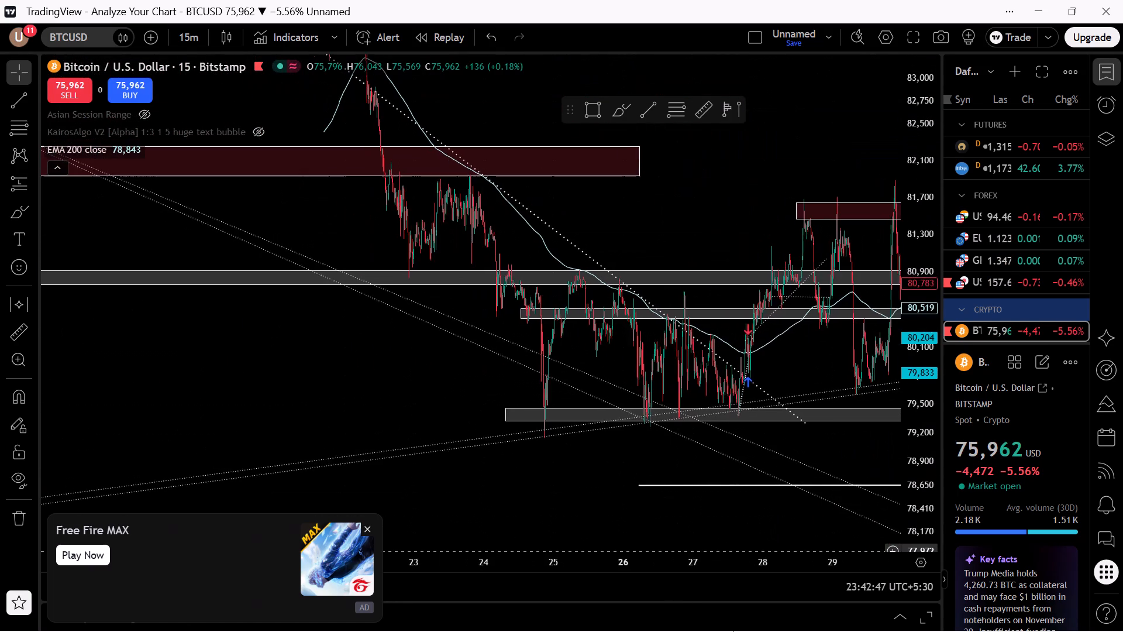
pyautogui.moveTo(733, 631); pyautogui.dragTo(841, 631)
pyautogui.moveTo(465, 373); pyautogui.dragTo(839, 616)
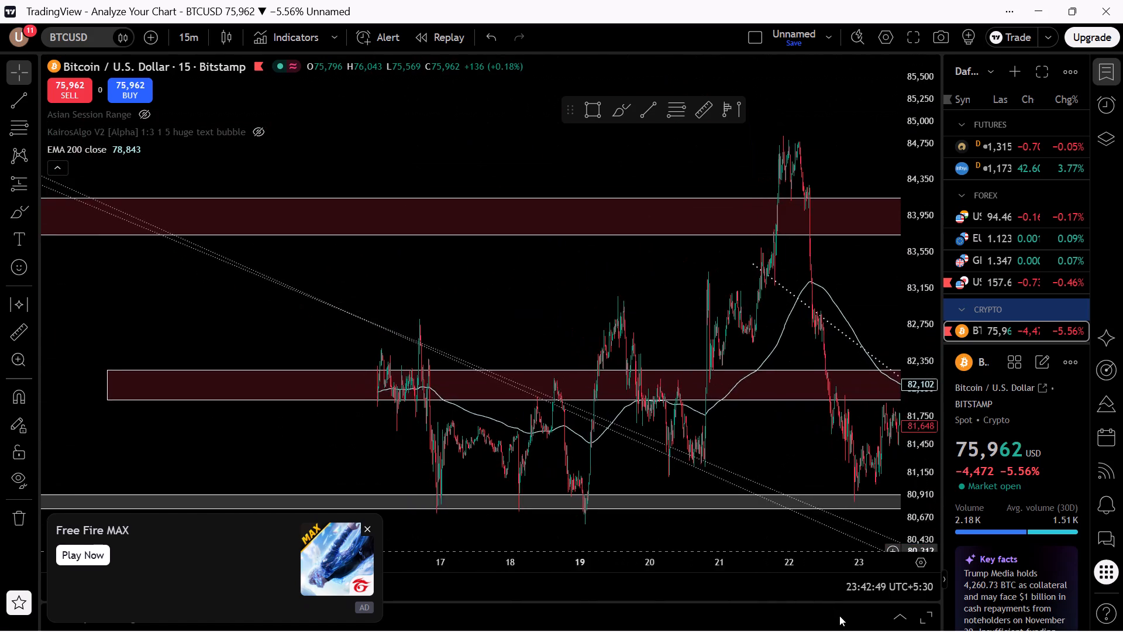
pyautogui.moveTo(839, 616); pyautogui.dragTo(948, 631)
pyautogui.moveTo(343, 343); pyautogui.dragTo(668, 514)
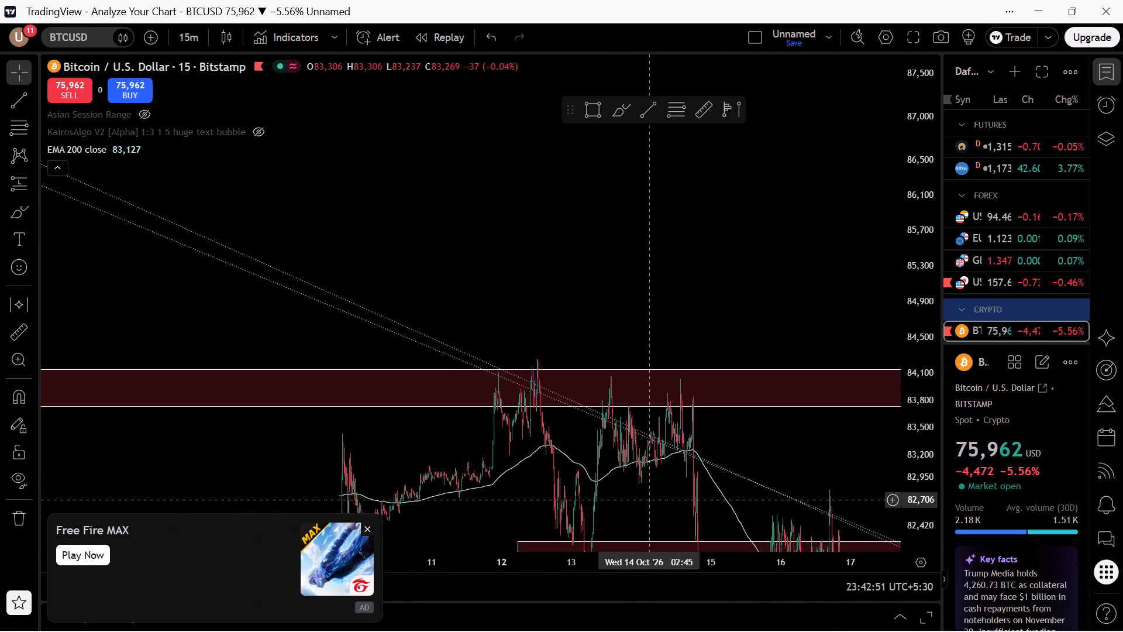
pyautogui.moveTo(668, 514); pyautogui.dragTo(935, 593)
pyautogui.click(254, 339)
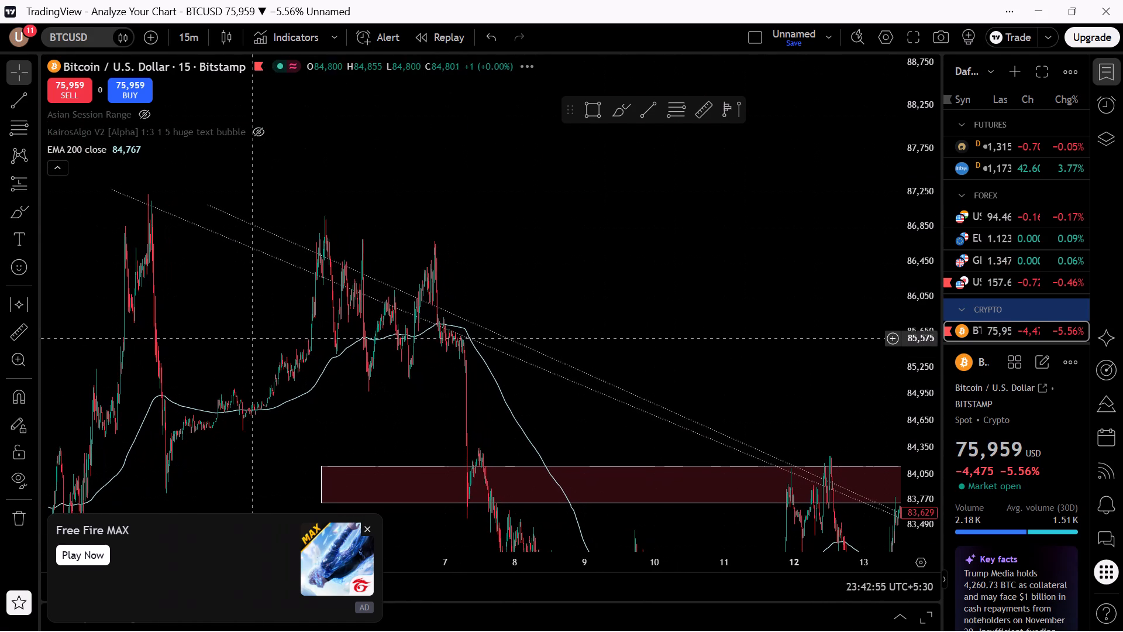
# Follow the two descending dotted trend lines forward from 7 October through the price zones to their ends on 4 November.
pyautogui.moveTo(552, 423); pyautogui.dragTo(346, 335)
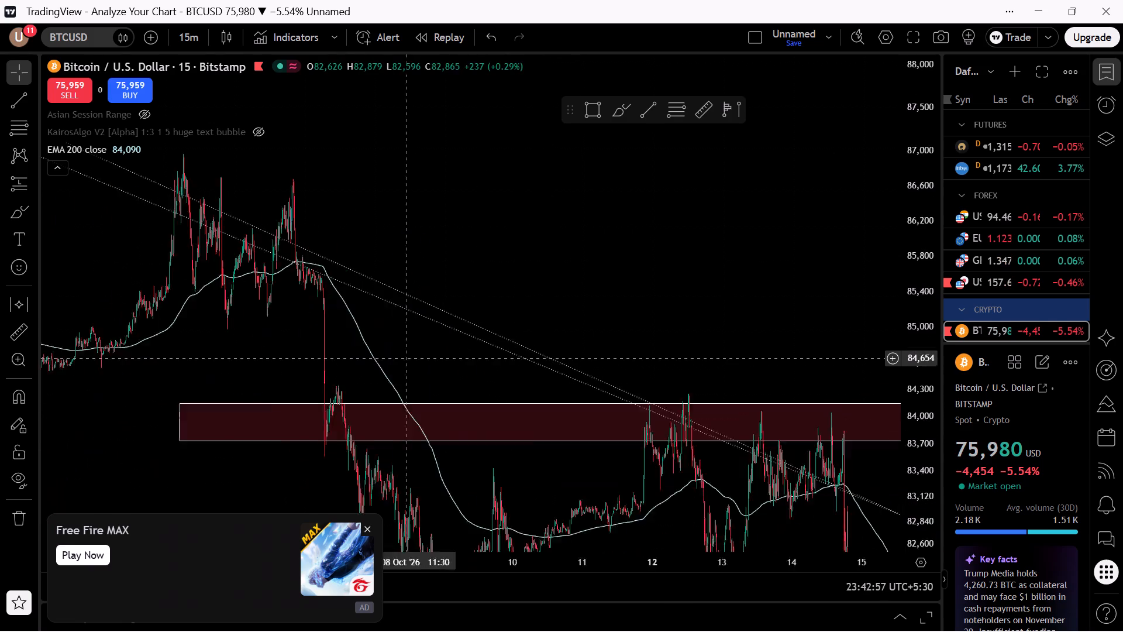
pyautogui.moveTo(346, 335); pyautogui.dragTo(330, 332)
pyautogui.moveTo(623, 471); pyautogui.dragTo(504, 420)
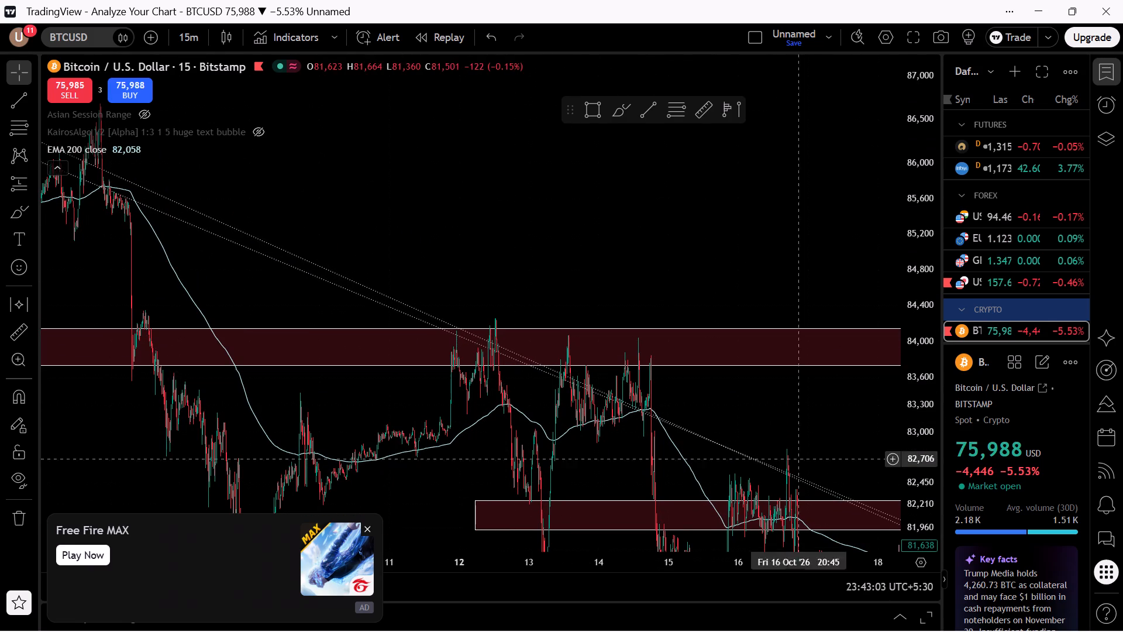
pyautogui.moveTo(915, 448); pyautogui.dragTo(890, 87)
pyautogui.scroll(6, 802, 477)
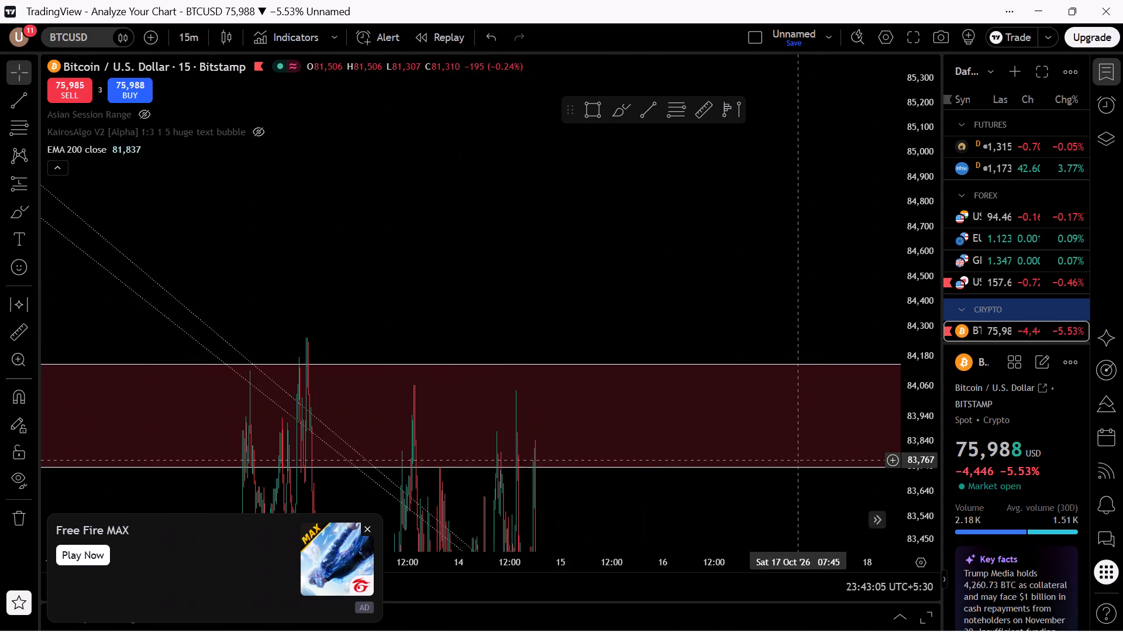
pyautogui.moveTo(721, 500); pyautogui.dragTo(663, 204)
pyautogui.scroll(1, 651, 286)
pyautogui.scroll(-1, 651, 286)
pyautogui.scroll(3, 651, 286)
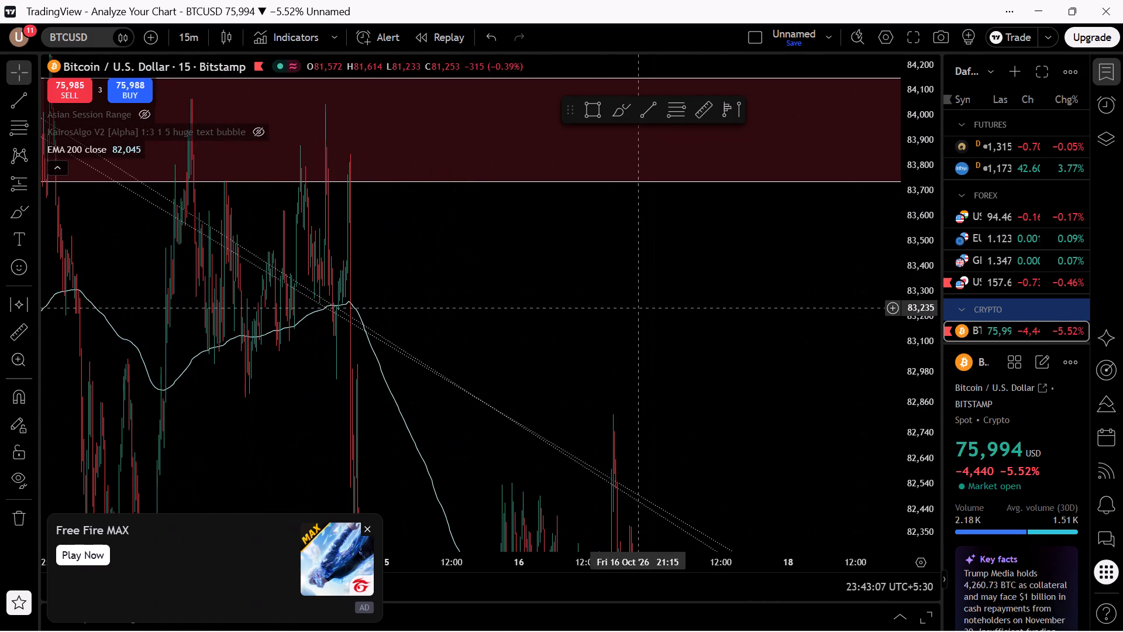
pyautogui.scroll(3, 639, 307)
pyautogui.moveTo(648, 345); pyautogui.dragTo(591, 114)
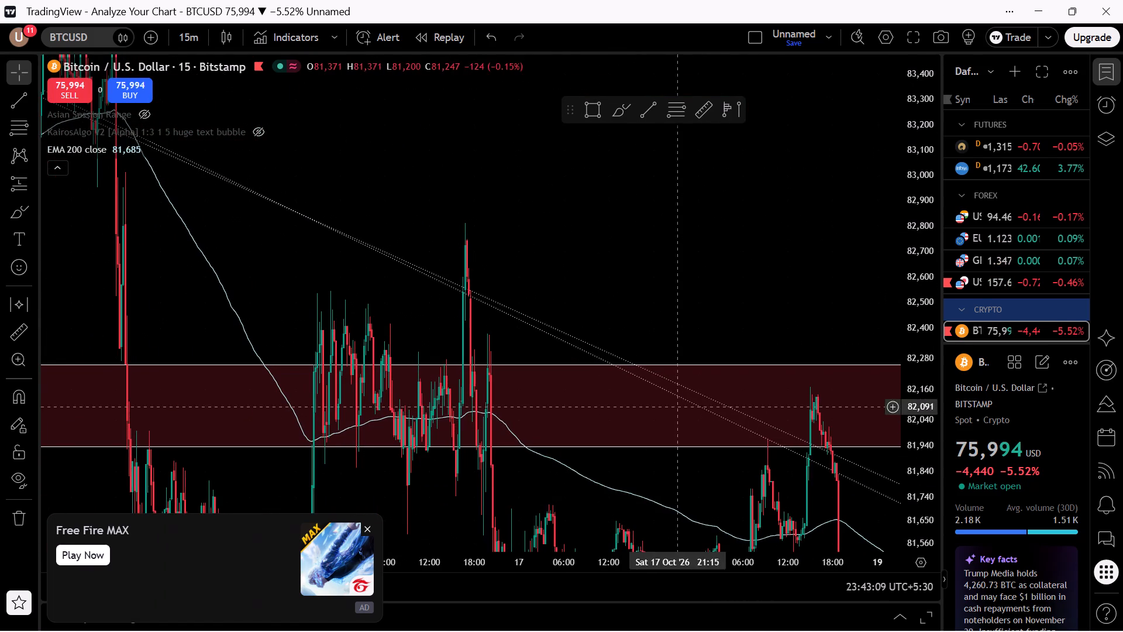
pyautogui.moveTo(707, 470); pyautogui.dragTo(387, 292)
pyautogui.moveTo(739, 457); pyautogui.dragTo(633, 420)
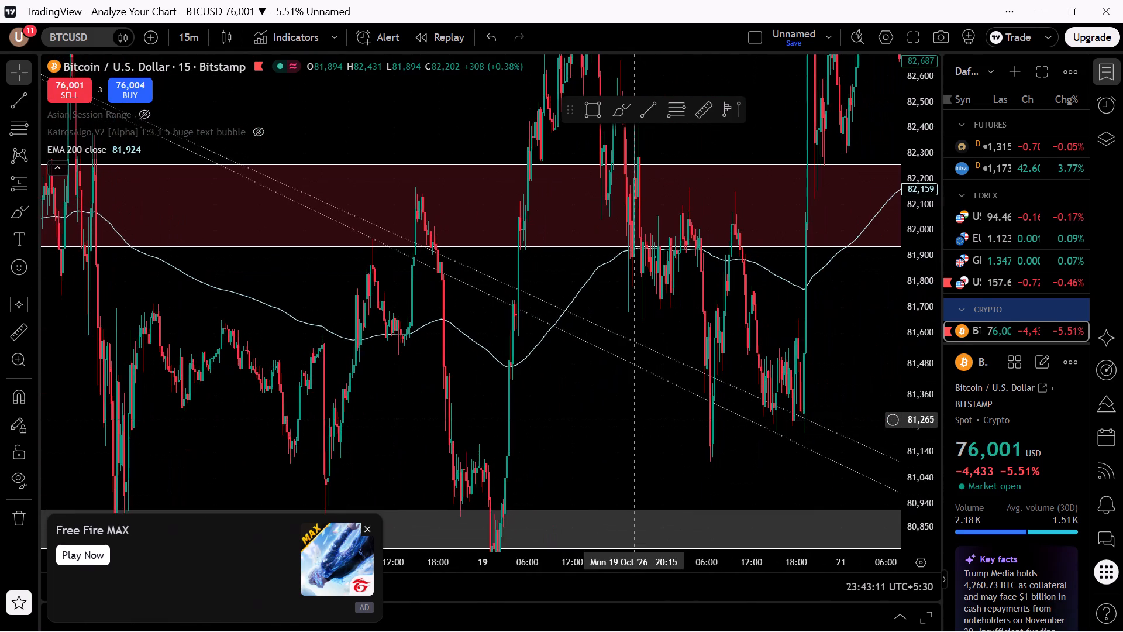
pyautogui.moveTo(633, 420); pyautogui.dragTo(347, 327)
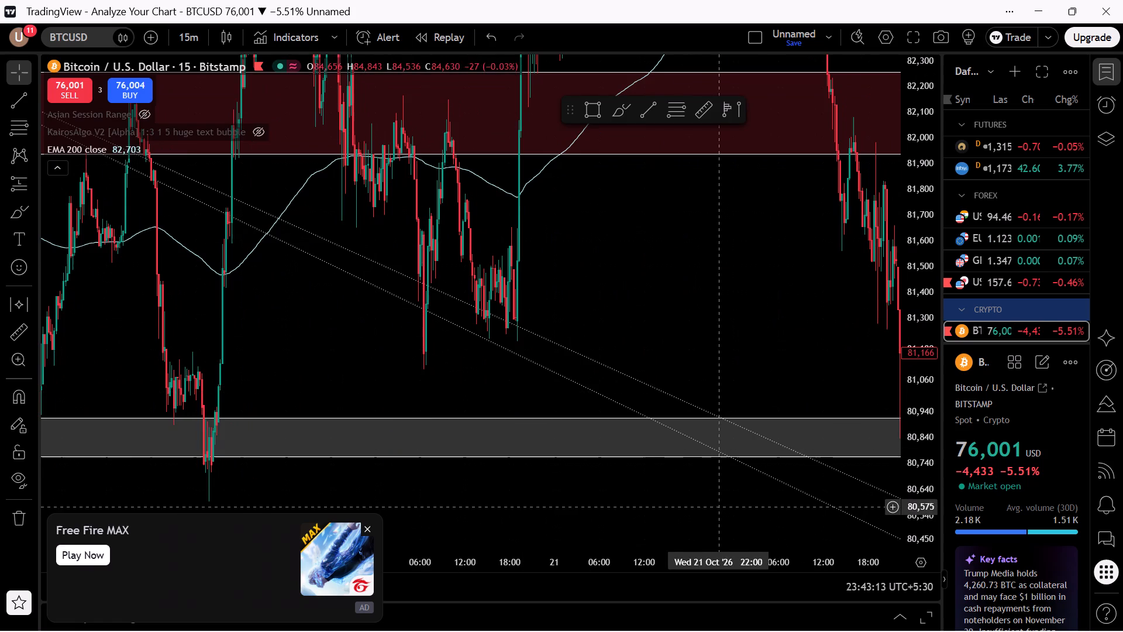
pyautogui.moveTo(717, 504); pyautogui.dragTo(296, 327)
pyautogui.moveTo(766, 518); pyautogui.dragTo(407, 315)
pyautogui.moveTo(797, 501); pyautogui.dragTo(700, 472)
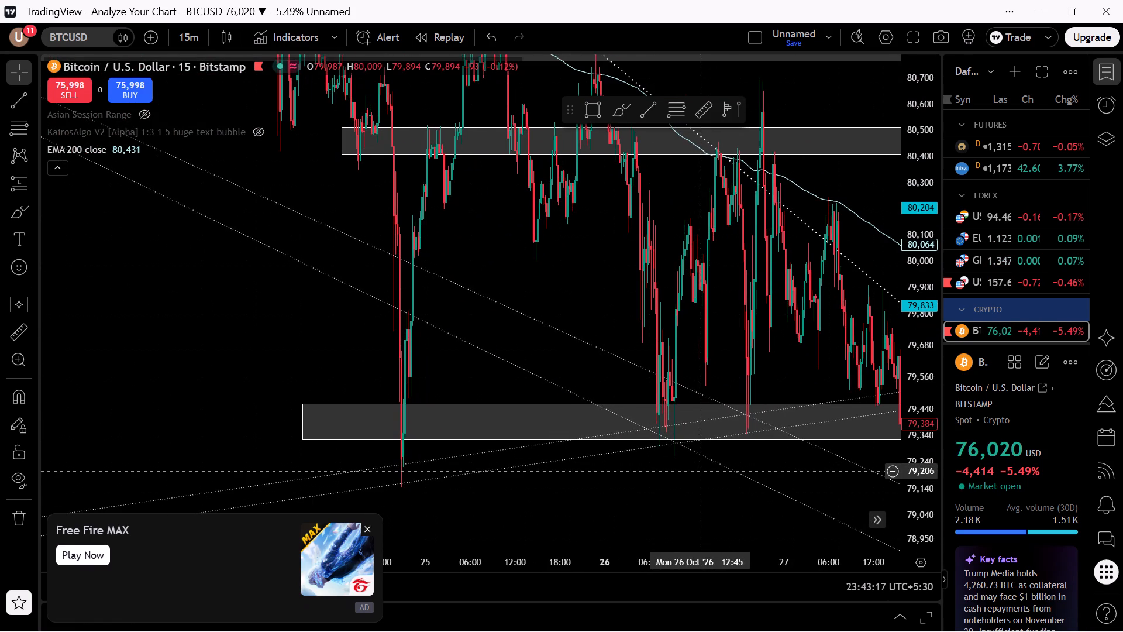
pyautogui.moveTo(700, 472); pyautogui.dragTo(792, 492)
pyautogui.moveTo(774, 534); pyautogui.dragTo(181, 295)
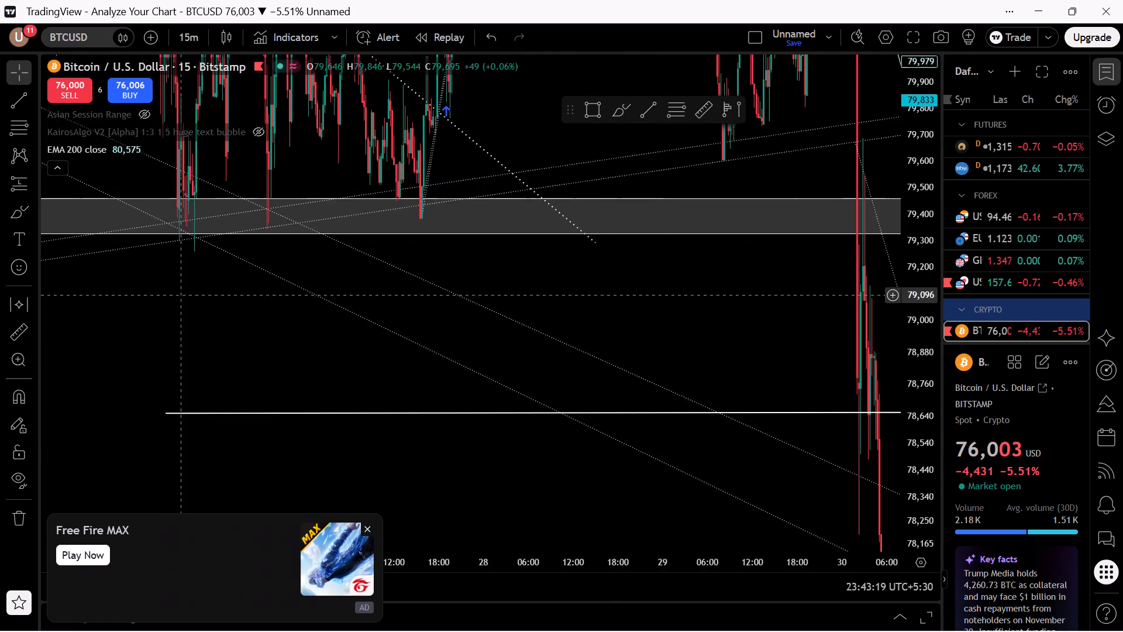
pyautogui.moveTo(181, 295); pyautogui.dragTo(180, 295)
pyautogui.moveTo(633, 463); pyautogui.dragTo(1, 87)
pyautogui.moveTo(356, 369); pyautogui.dragTo(344, 359)
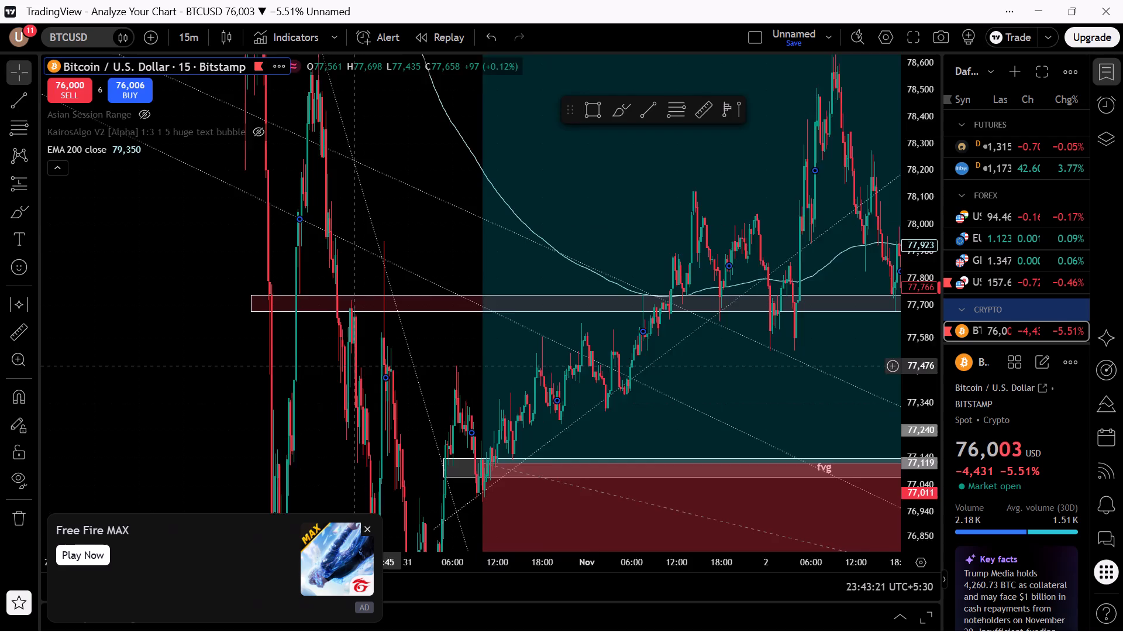
pyautogui.moveTo(344, 359); pyautogui.dragTo(0, 0)
pyautogui.moveTo(669, 474); pyautogui.dragTo(222, 502)
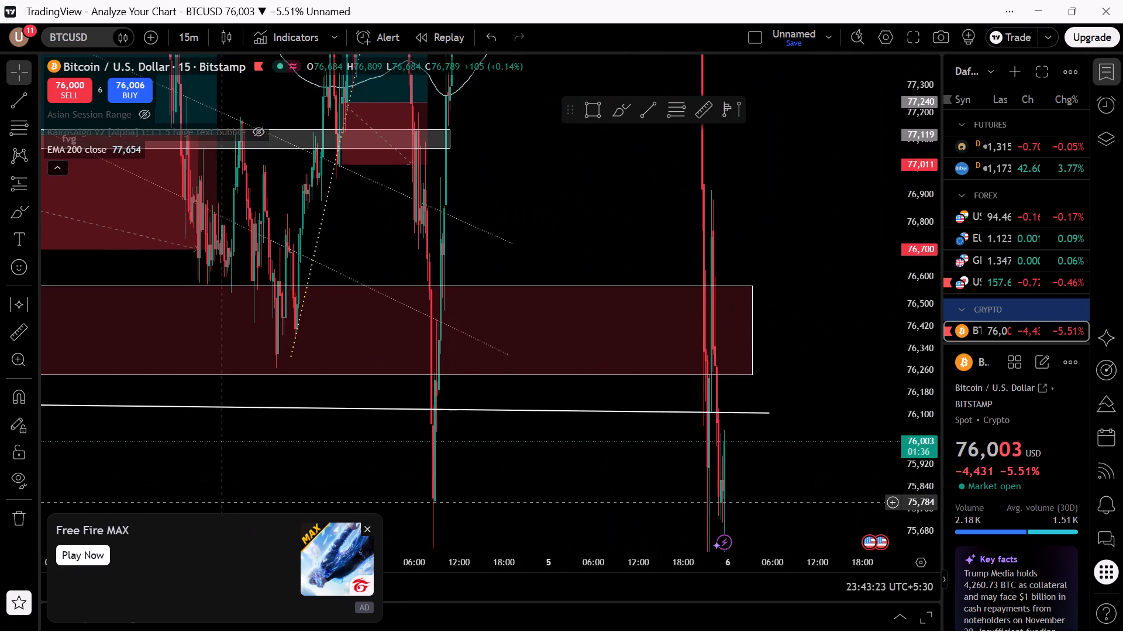
# Raise the end of the lower descending dotted trend line to about 76,670 at 19:15 on 4 November.
pyautogui.moveTo(509, 356); pyautogui.dragTo(535, 291)
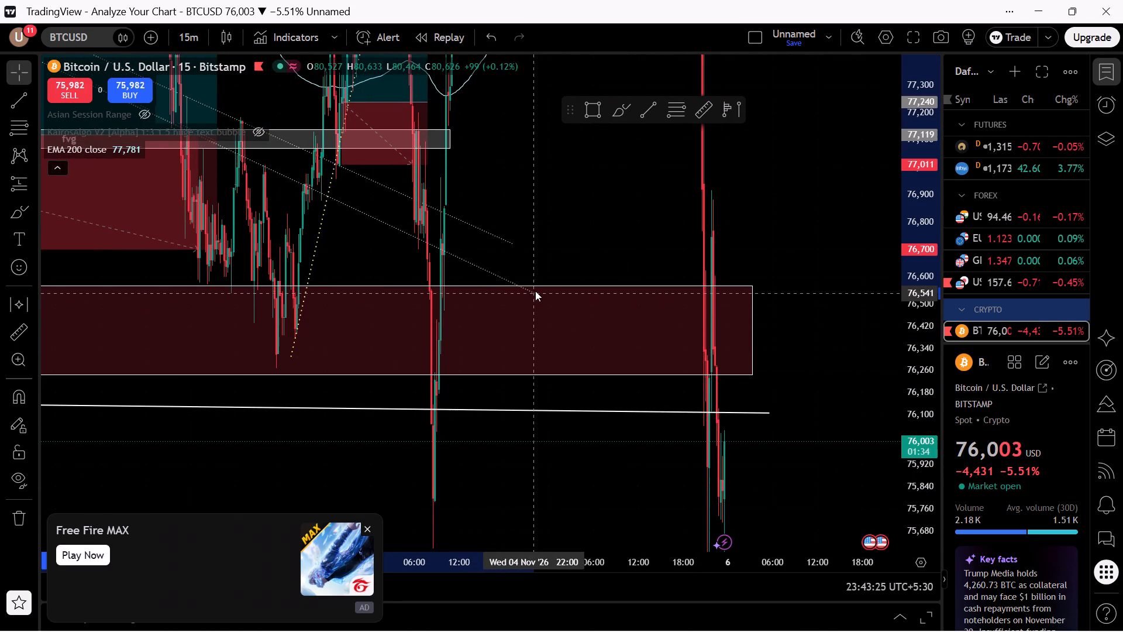
pyautogui.moveTo(535, 291); pyautogui.dragTo(544, 267)
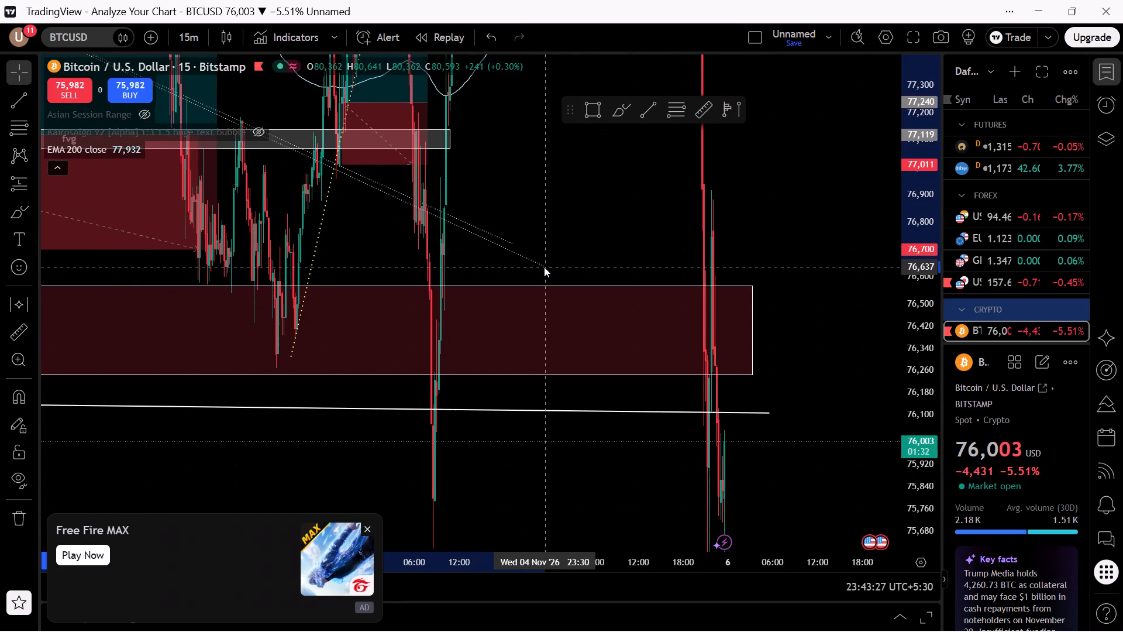
pyautogui.moveTo(544, 267); pyautogui.dragTo(540, 274)
pyautogui.moveTo(561, 201); pyautogui.dragTo(581, 235)
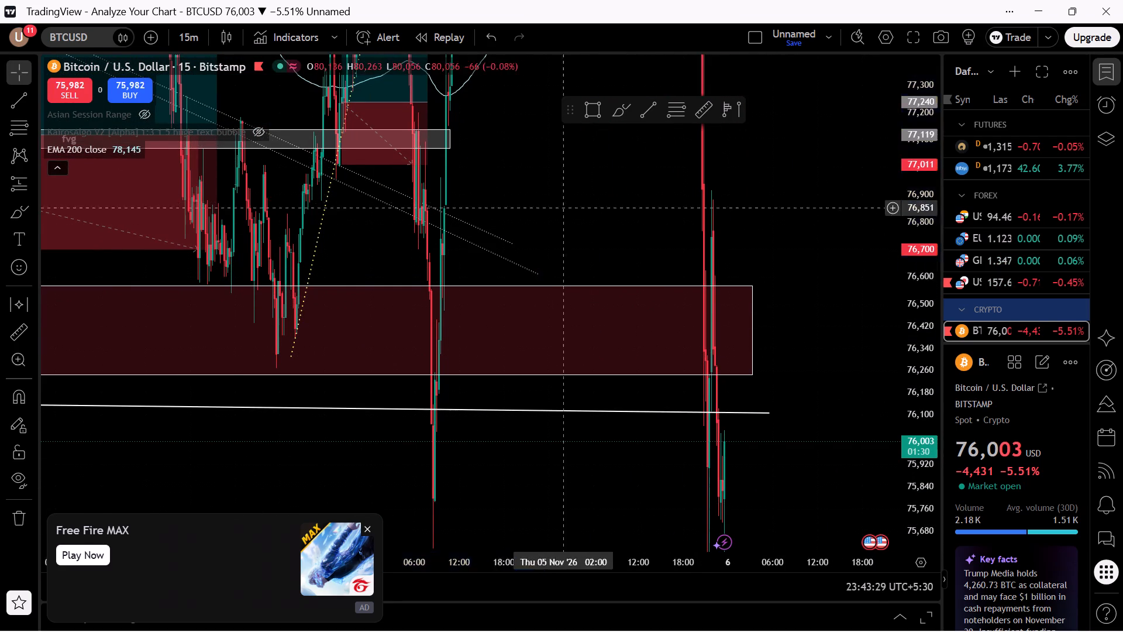
pyautogui.moveTo(581, 235); pyautogui.dragTo(825, 389)
pyautogui.moveTo(822, 386); pyautogui.dragTo(688, 334)
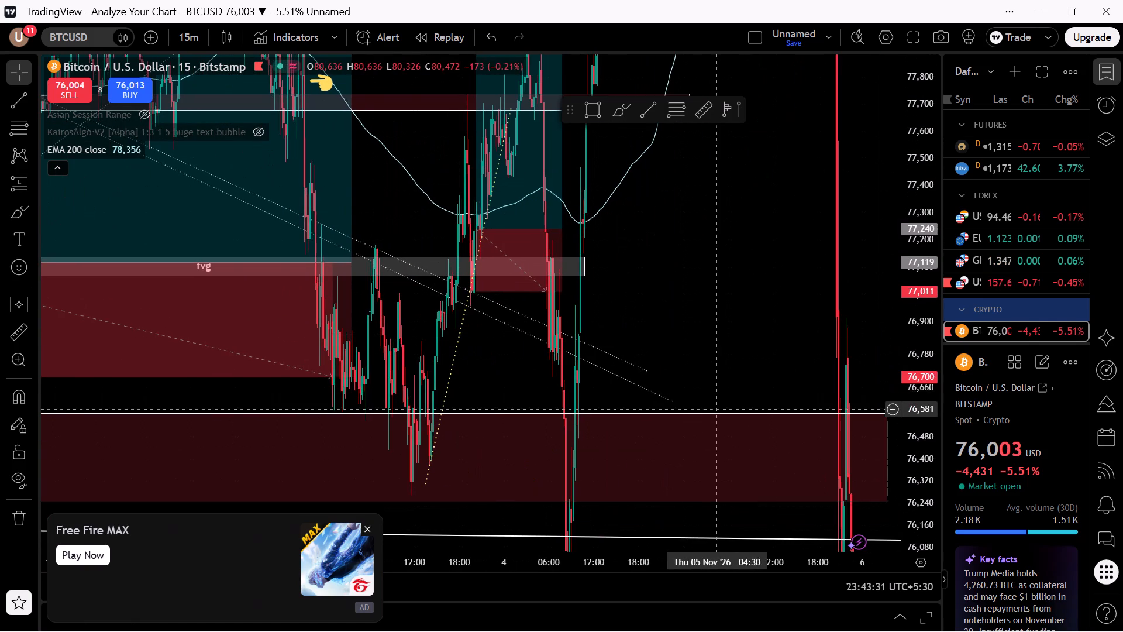
pyautogui.moveTo(670, 403); pyautogui.dragTo(670, 408)
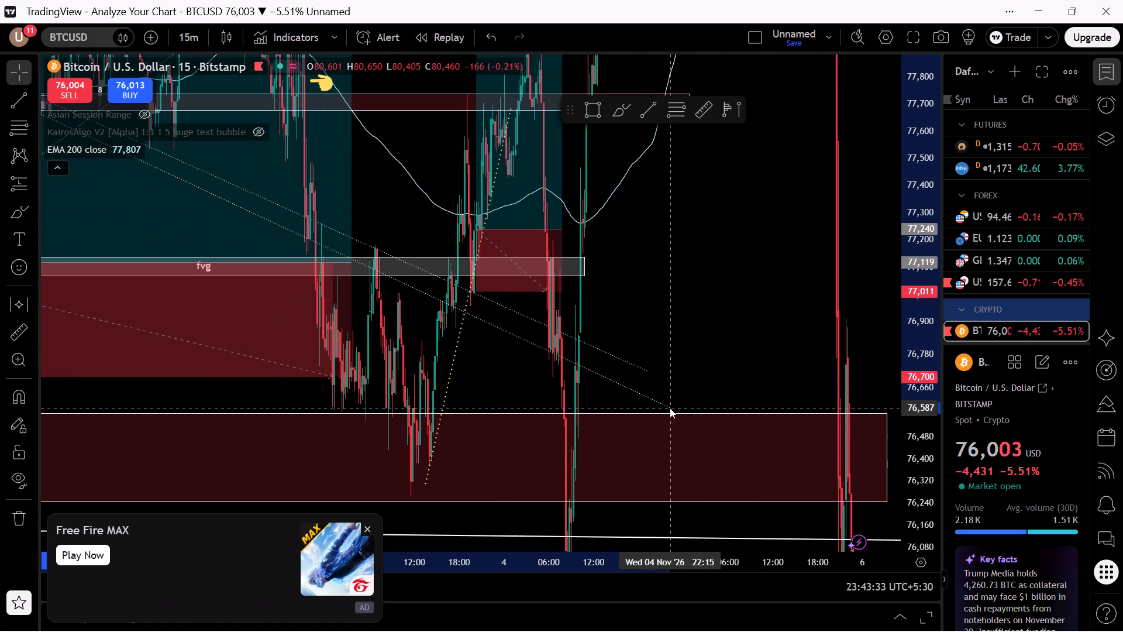
pyautogui.moveTo(670, 408); pyautogui.dragTo(649, 381)
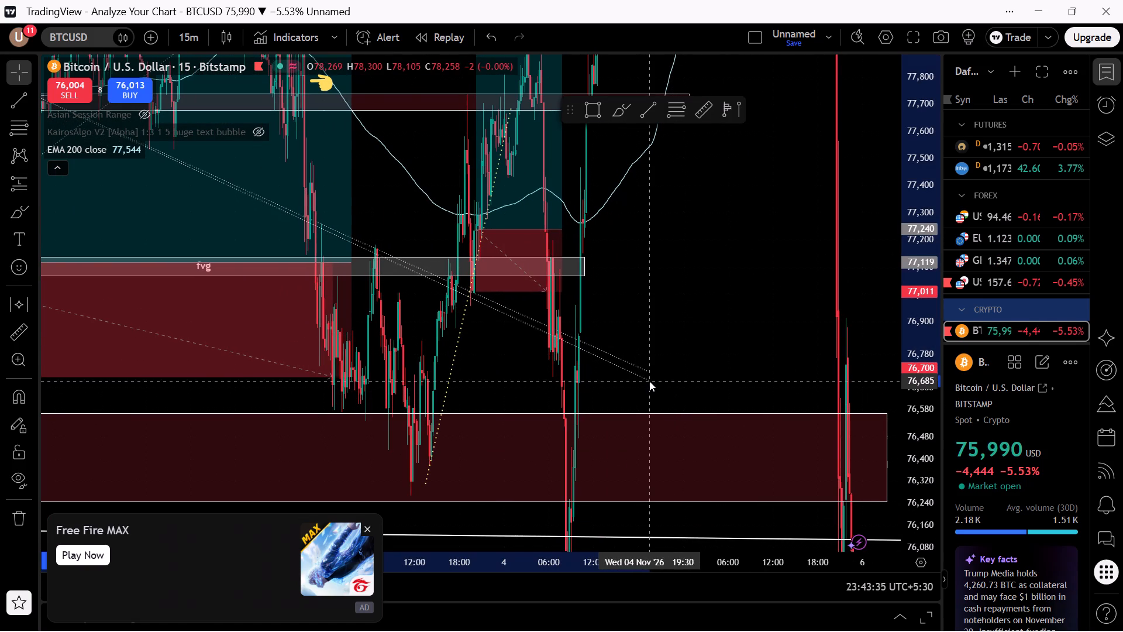
pyautogui.moveTo(649, 381); pyautogui.dragTo(647, 384)
# Examine the price action from 31 October to 6 November around the adjusted trend line, the fvg zone and the dark red zone.
pyautogui.moveTo(679, 325); pyautogui.dragTo(823, 411)
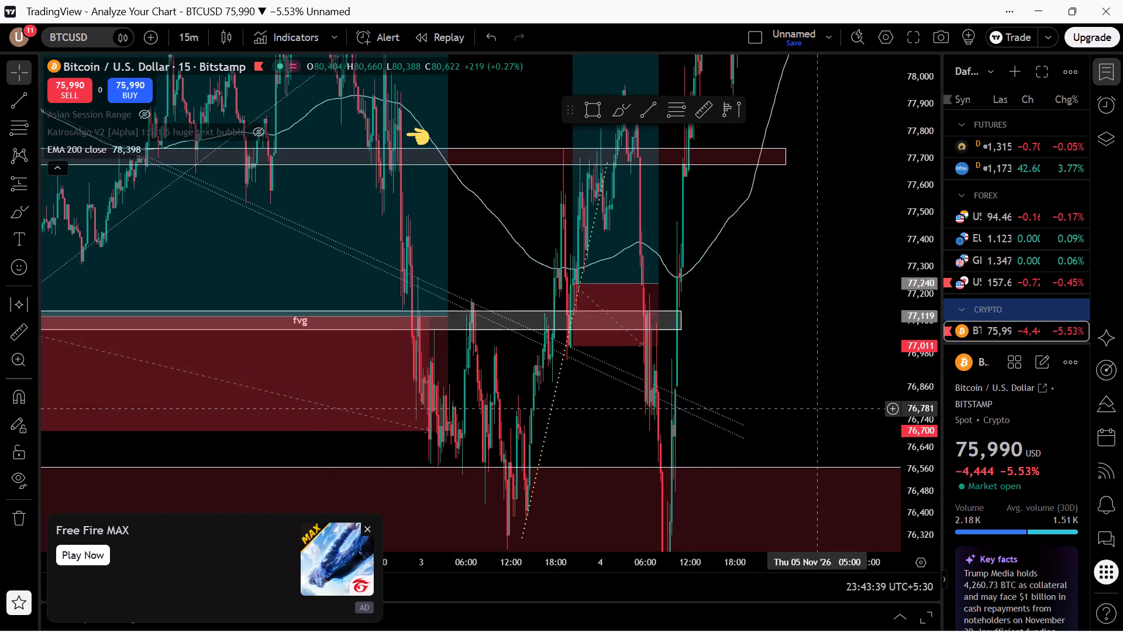
pyautogui.moveTo(823, 411); pyautogui.dragTo(825, 410)
pyautogui.scroll(-1, 787, 370)
pyautogui.scroll(1, 783, 372)
pyautogui.scroll(-6, 781, 372)
pyautogui.scroll(1, 778, 372)
pyautogui.scroll(-1, 778, 372)
pyautogui.scroll(1, 778, 372)
pyautogui.moveTo(929, 203); pyautogui.dragTo(894, 439)
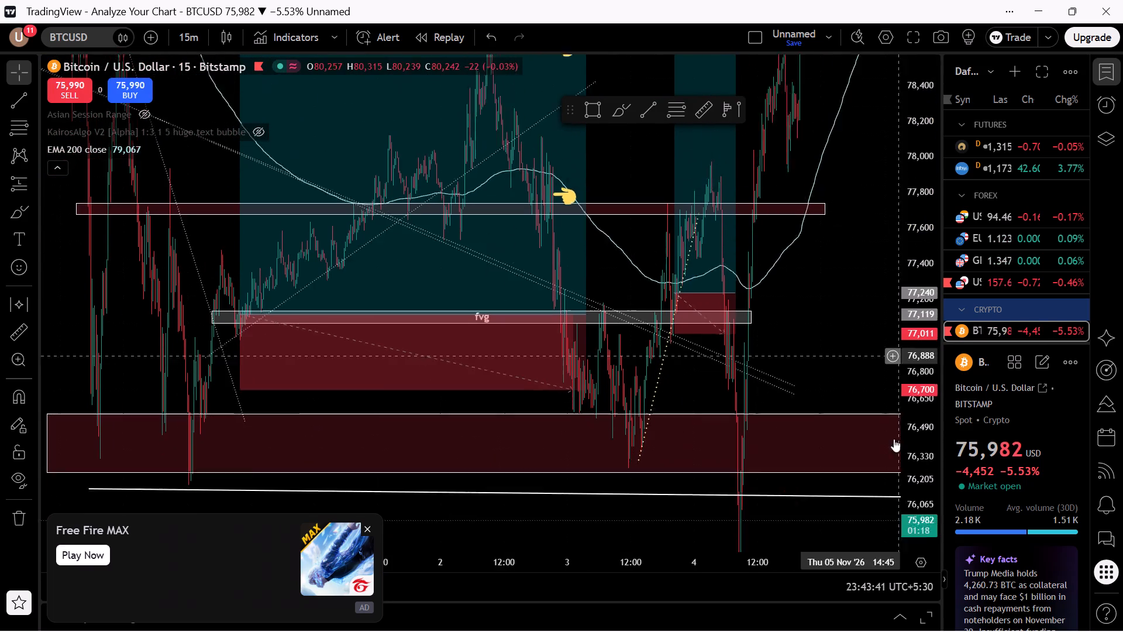
pyautogui.moveTo(894, 439); pyautogui.dragTo(890, 460)
pyautogui.moveTo(862, 328); pyautogui.dragTo(648, 456)
pyautogui.scroll(1, 654, 454)
pyautogui.scroll(-1, 654, 452)
pyautogui.scroll(2, 654, 452)
pyautogui.scroll(-1, 654, 452)
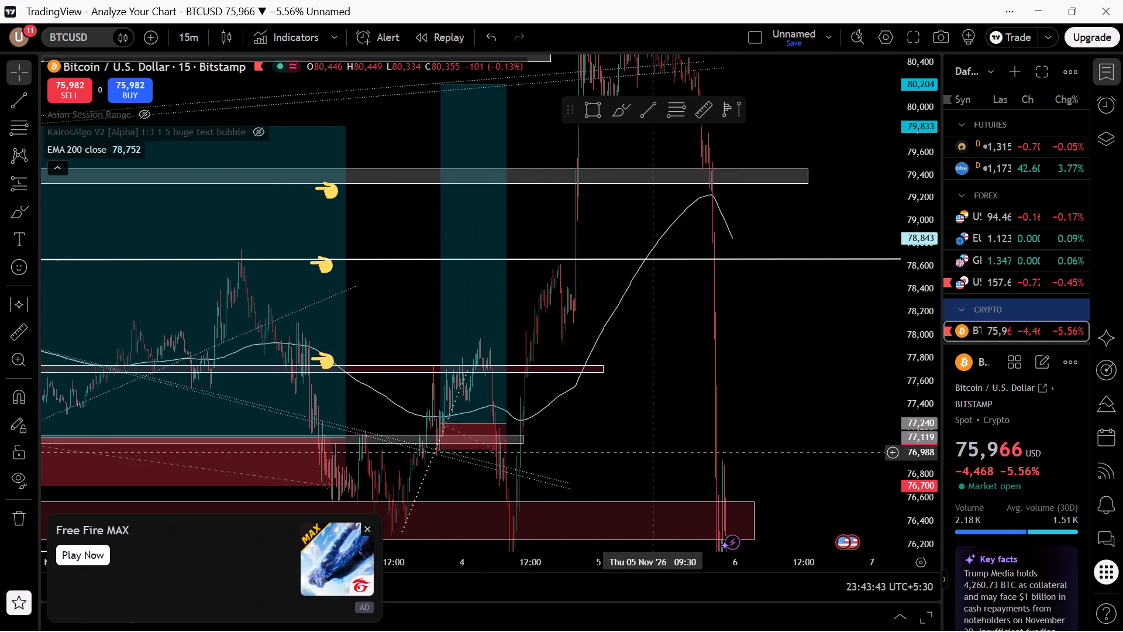
pyautogui.scroll(5, 652, 445)
pyautogui.moveTo(567, 463); pyautogui.dragTo(694, 296)
pyautogui.moveTo(560, 505); pyautogui.dragTo(574, 483)
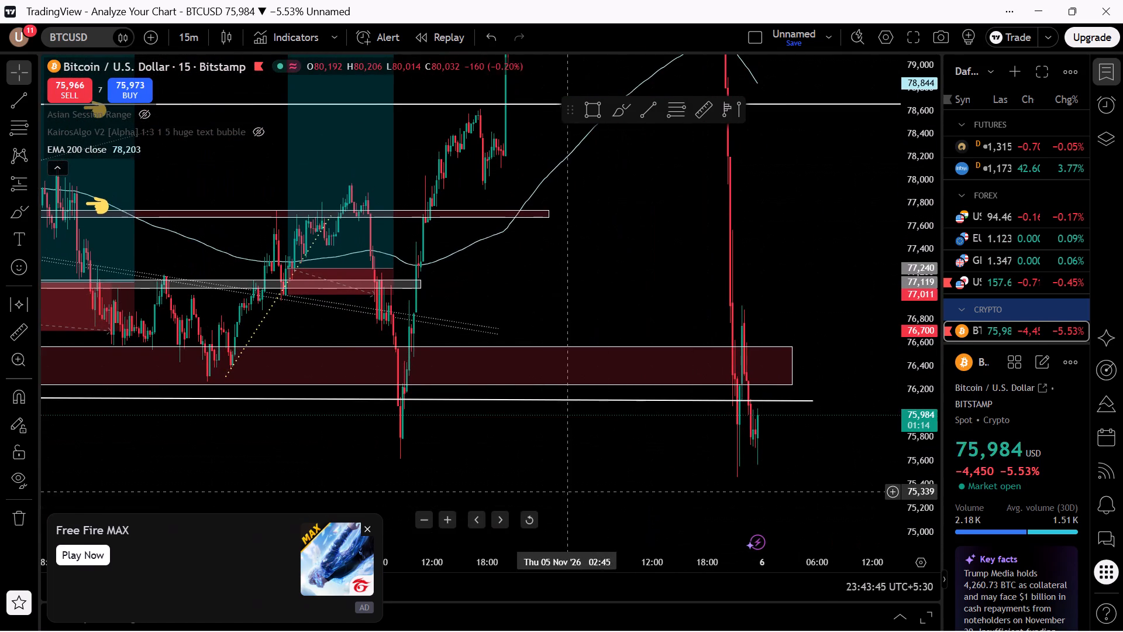
pyautogui.moveTo(574, 483); pyautogui.dragTo(625, 415)
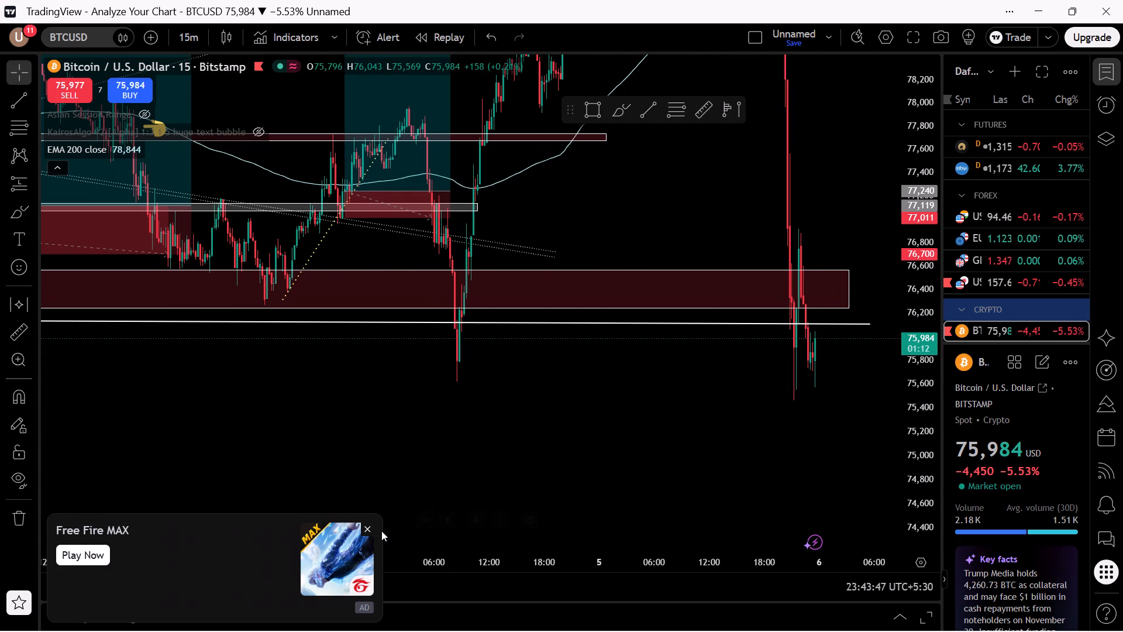
# Close the advertisement covering the lower part of the chart.
pyautogui.click(368, 530)
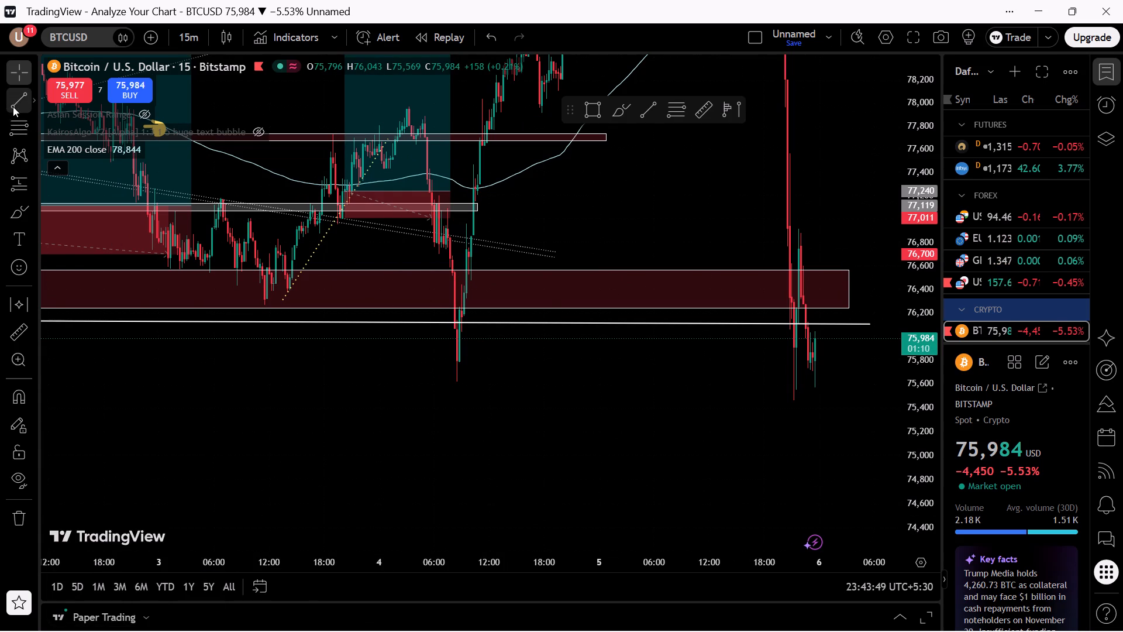
# Examine the 31 October to 5 November price action around the dark red zone and the white line near 76,100.
pyautogui.moveTo(451, 406); pyautogui.dragTo(792, 456)
pyautogui.scroll(-5, 756, 420)
pyautogui.scroll(4, 722, 432)
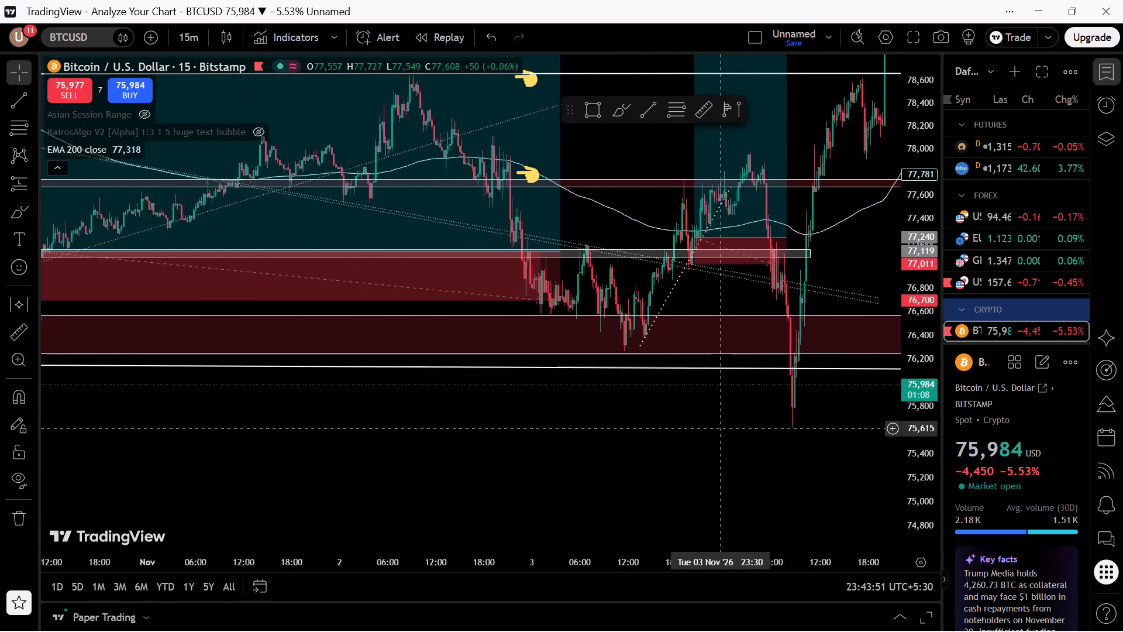
pyautogui.scroll(-1, 715, 422)
pyautogui.scroll(1, 715, 422)
pyautogui.scroll(-8, 714, 423)
pyautogui.scroll(5, 714, 428)
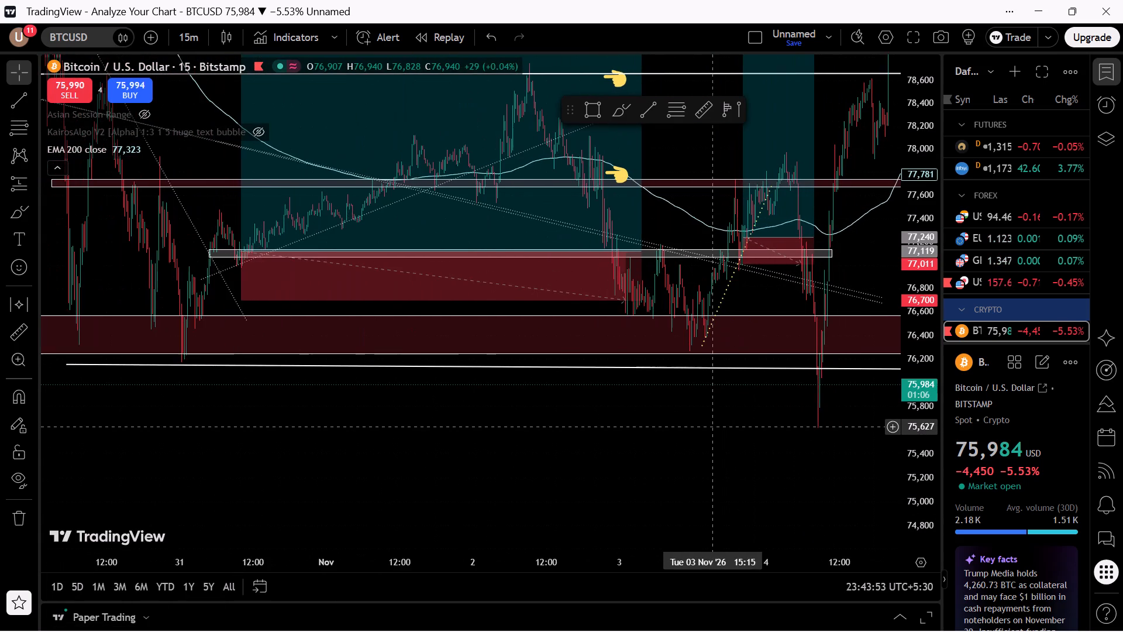
pyautogui.scroll(6, 713, 427)
pyautogui.scroll(-1, 712, 427)
pyautogui.scroll(2, 712, 427)
pyautogui.scroll(-1, 712, 427)
pyautogui.moveTo(808, 443); pyautogui.dragTo(569, 620)
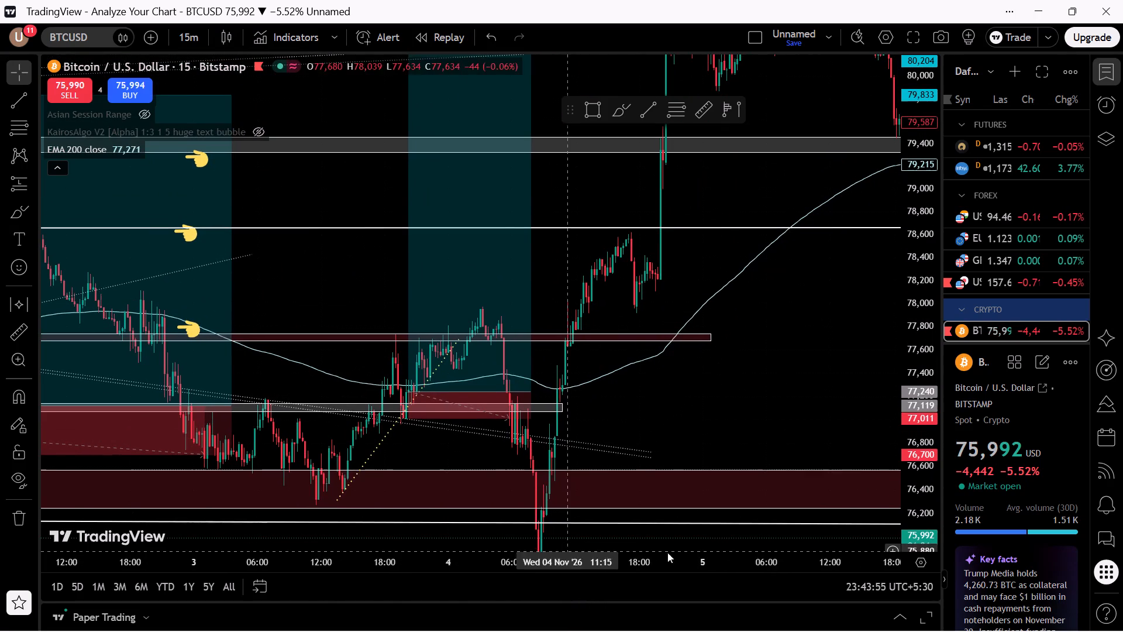
pyautogui.moveTo(738, 389); pyautogui.dragTo(739, 355)
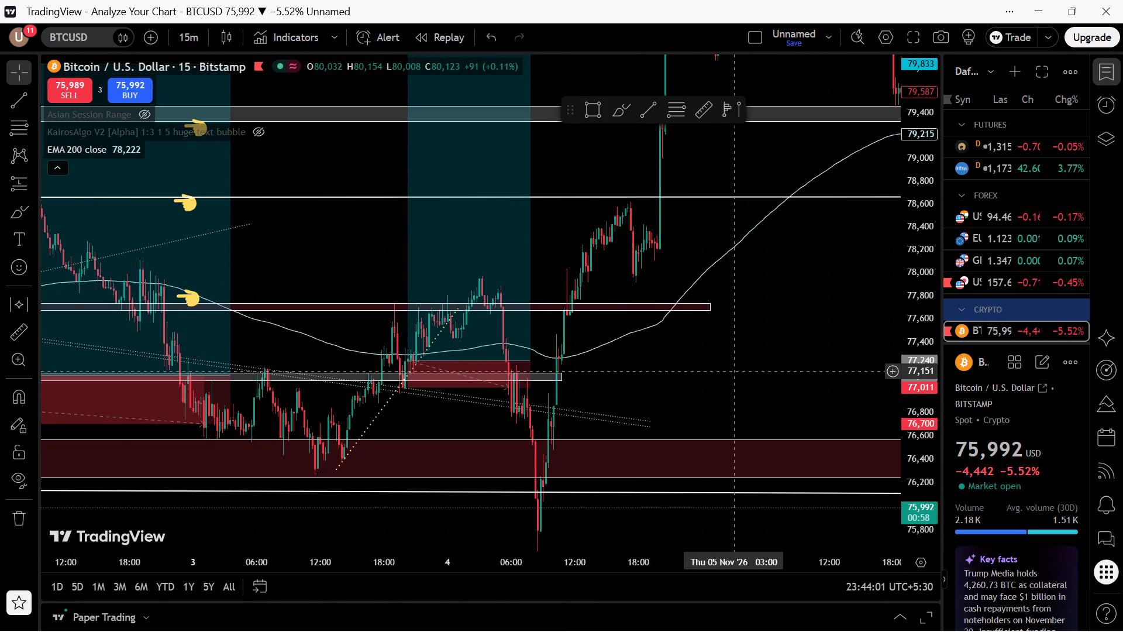
pyautogui.moveTo(725, 406); pyautogui.dragTo(747, 248)
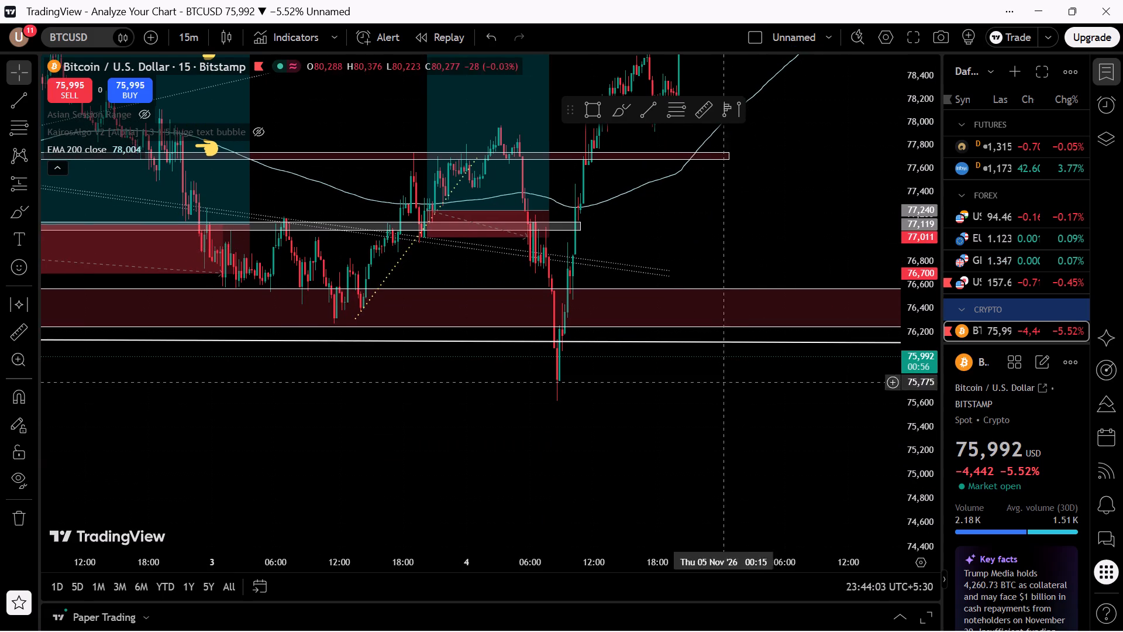
# Examine the 4 November low below the white line and compare it with the 5 November price action.
pyautogui.click(551, 376)
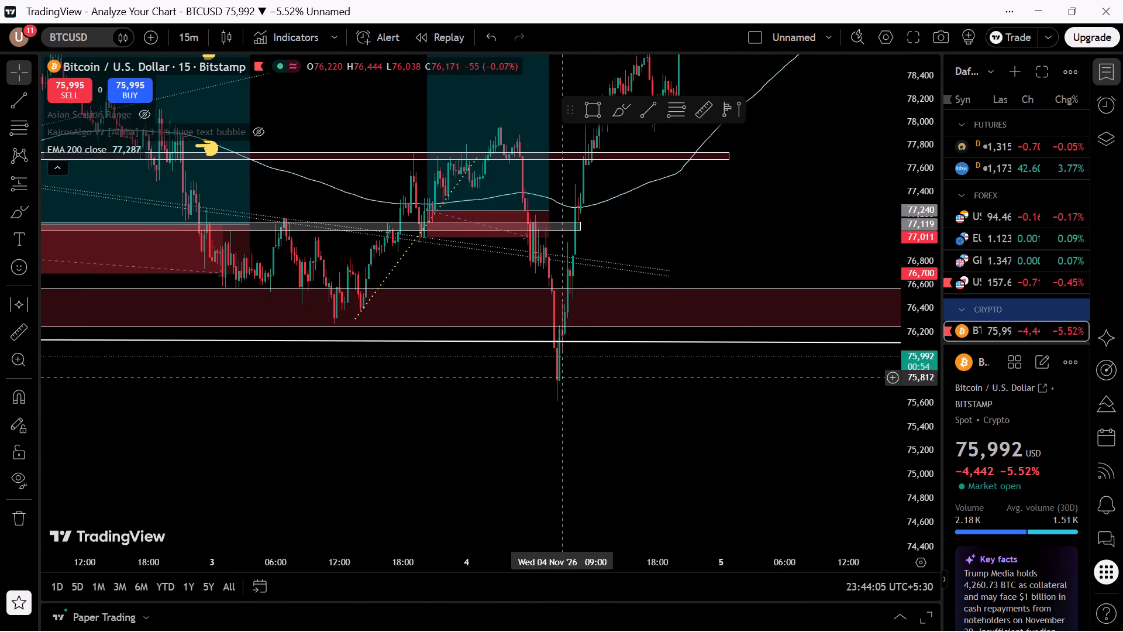
pyautogui.click(563, 378)
pyautogui.click(554, 382)
pyautogui.click(563, 351)
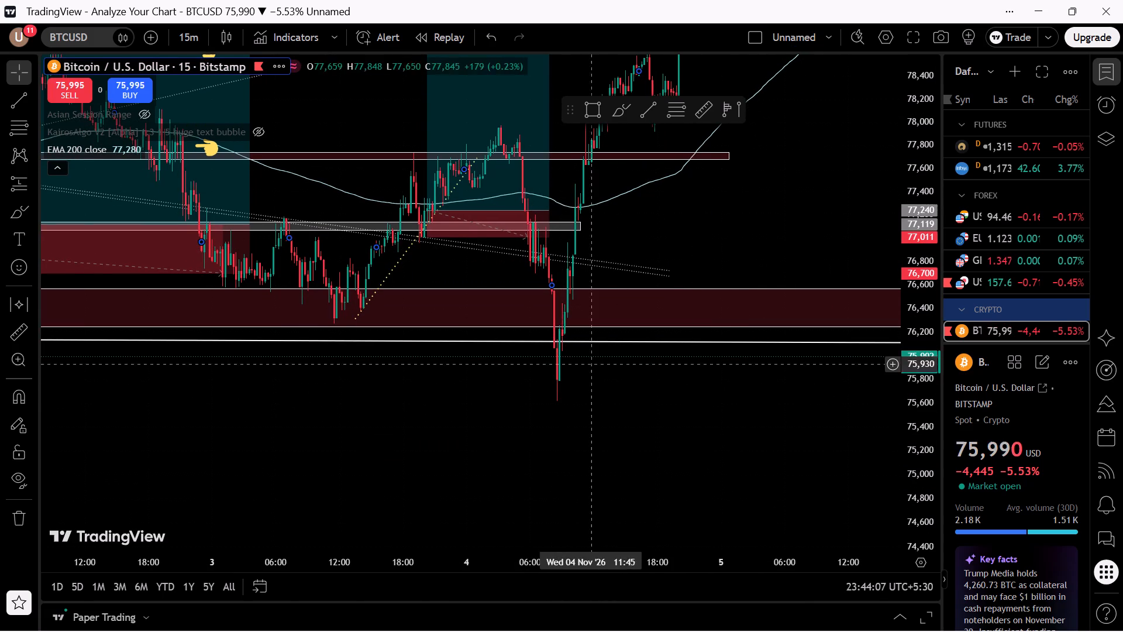
pyautogui.moveTo(615, 380); pyautogui.dragTo(547, 564)
pyautogui.moveTo(721, 348); pyautogui.dragTo(656, 588)
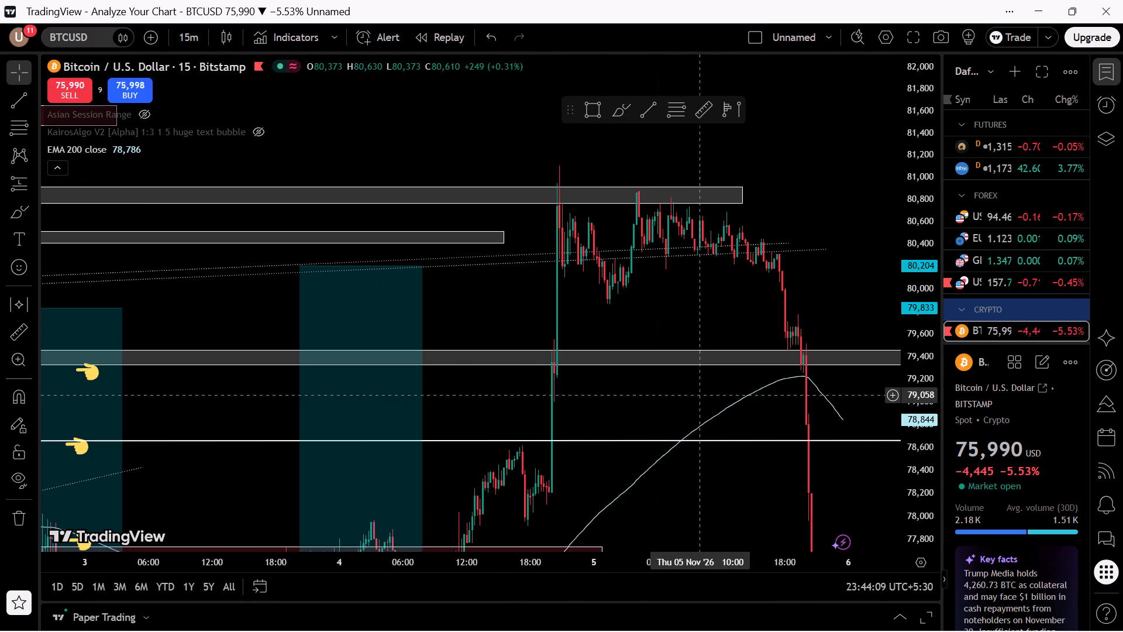
pyautogui.moveTo(700, 395); pyautogui.dragTo(702, 0)
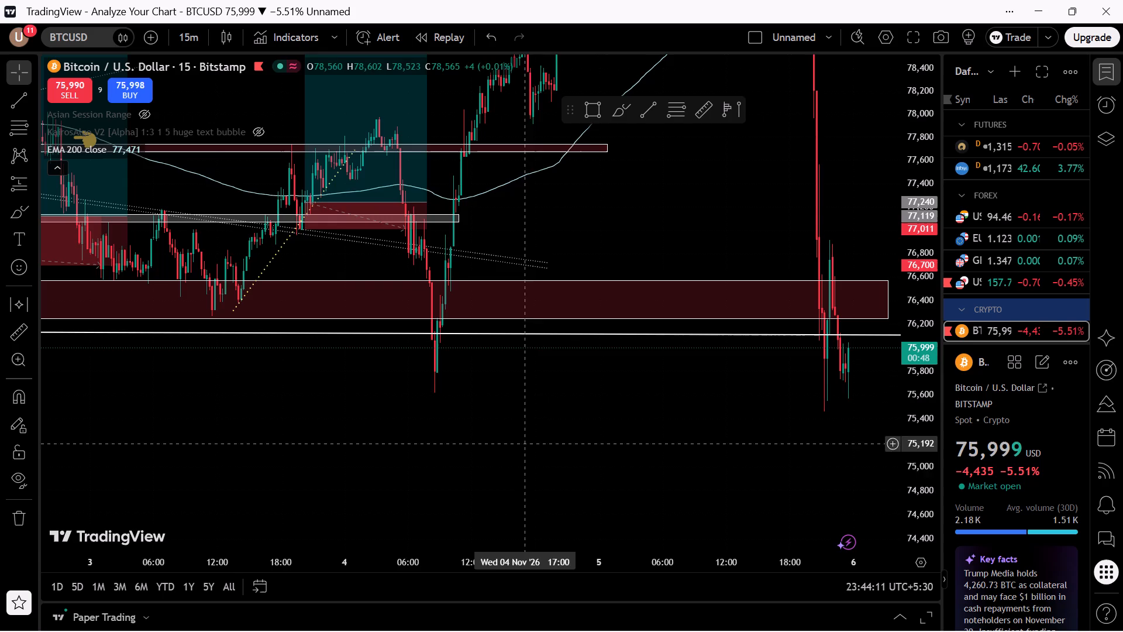
pyautogui.moveTo(519, 465); pyautogui.dragTo(479, 627)
pyautogui.moveTo(618, 331); pyautogui.dragTo(523, 212)
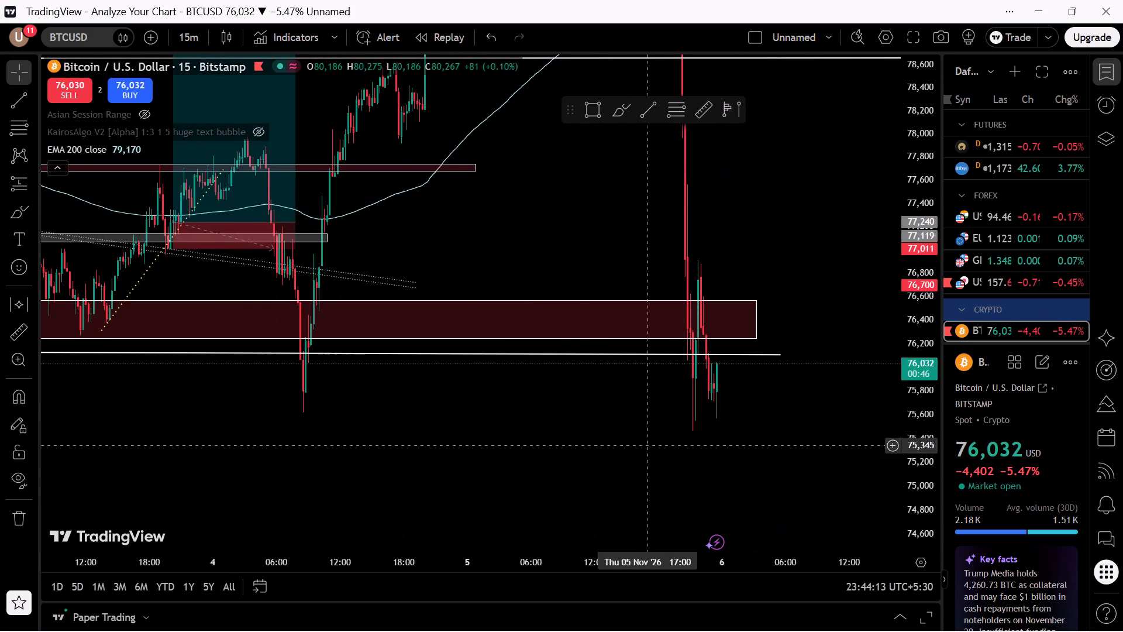
pyautogui.click(703, 394)
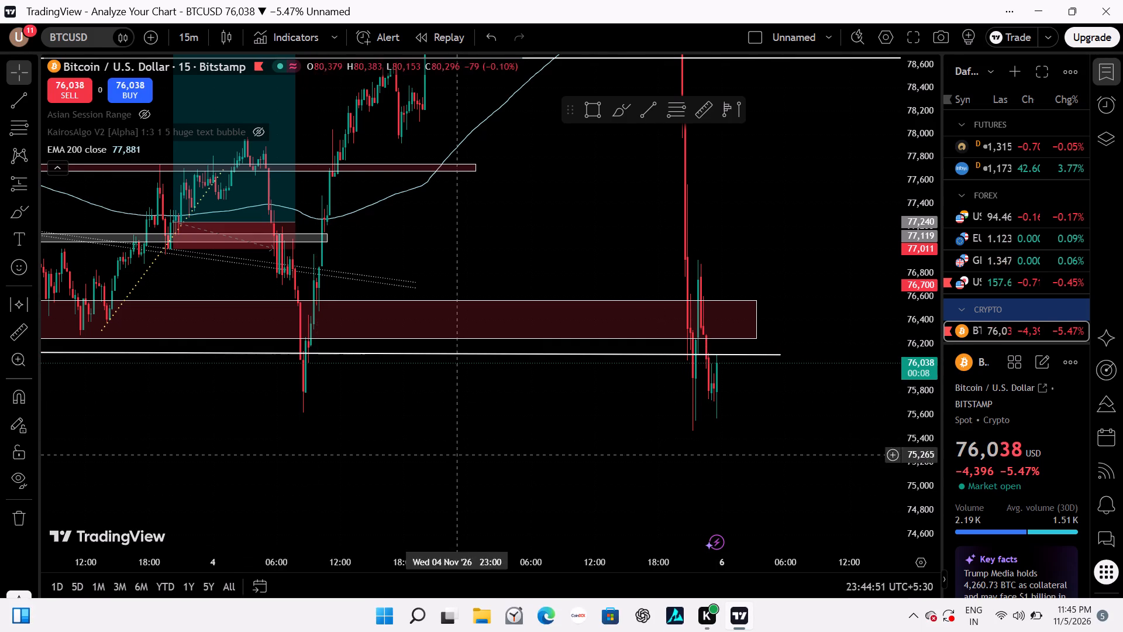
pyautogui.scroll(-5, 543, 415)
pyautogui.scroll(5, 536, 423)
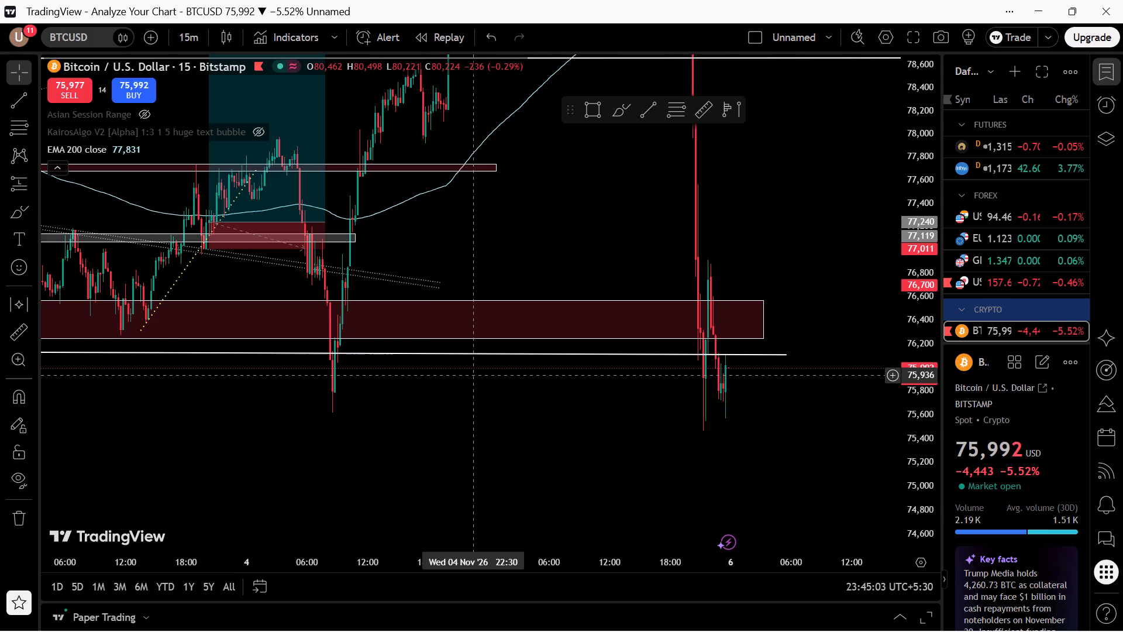
# Switch the BTCUSD chart from the 15-minute to the 1-day interval.
pyautogui.scroll(-4, 462, 521)
pyautogui.scroll(3, 463, 525)
pyautogui.scroll(-1, 463, 525)
pyautogui.scroll(5, 463, 525)
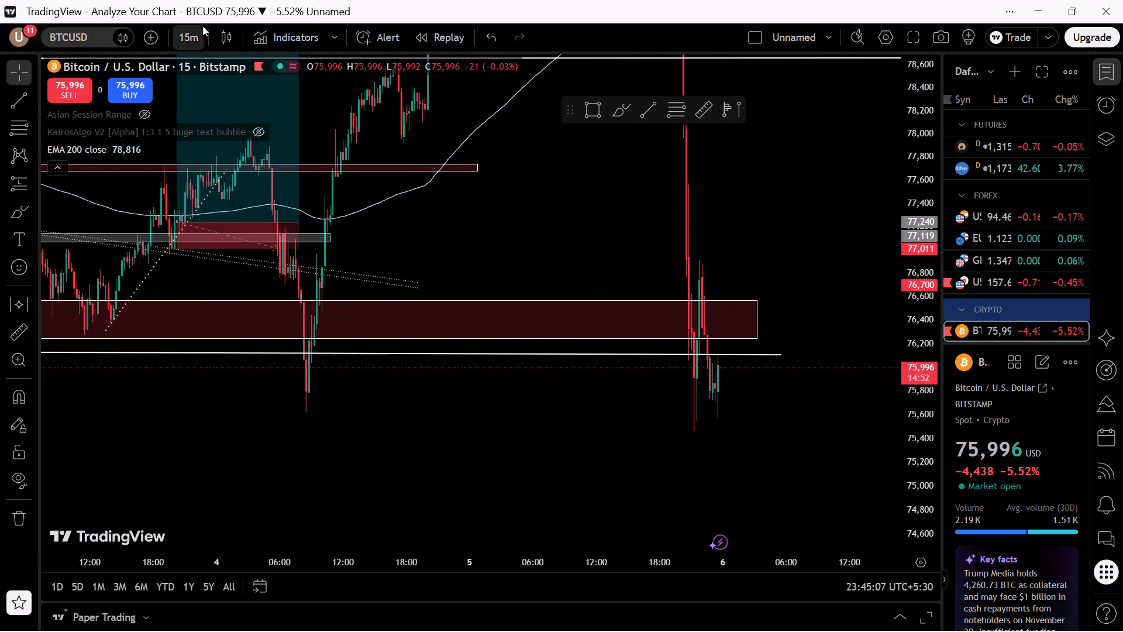
pyautogui.click(177, 39)
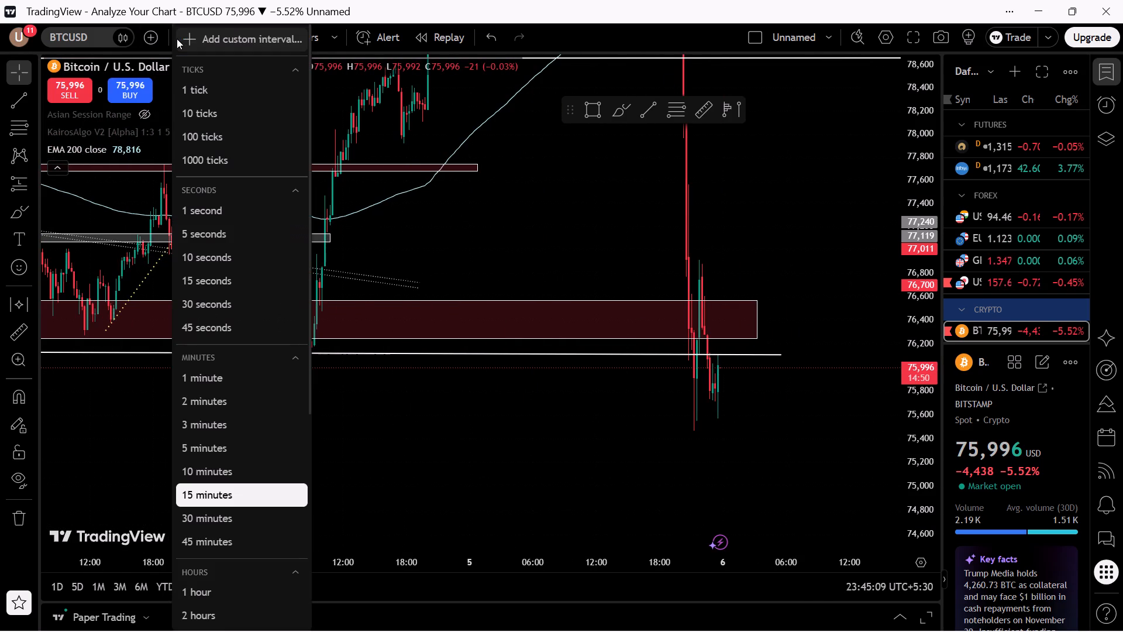
pyautogui.scroll(-2, 216, 557)
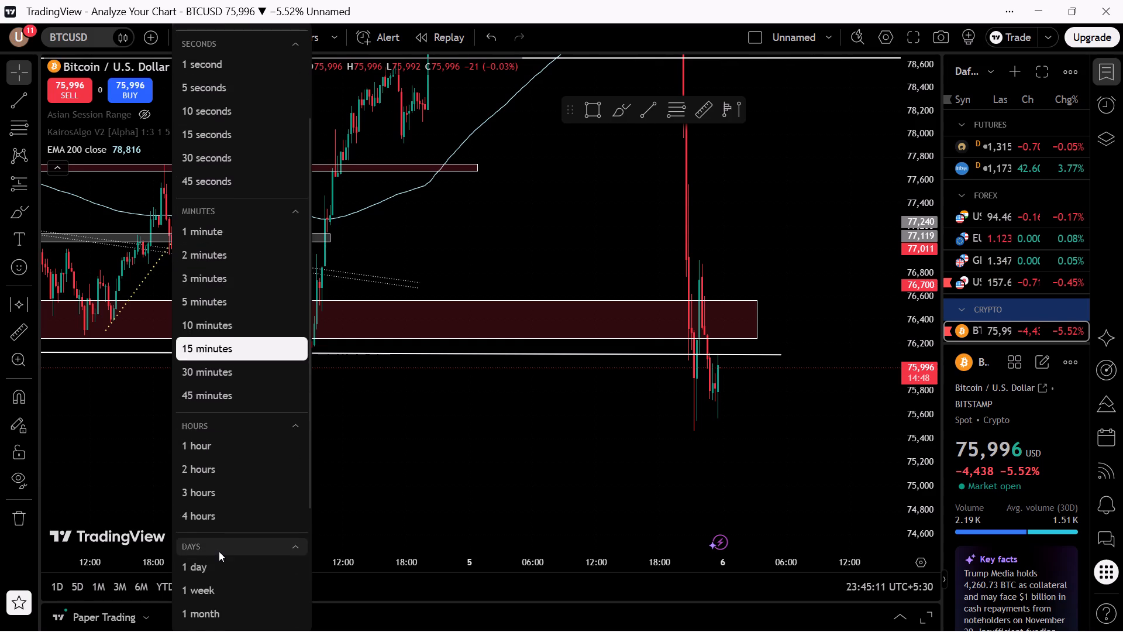
pyautogui.scroll(-2, 219, 551)
pyautogui.click(234, 428)
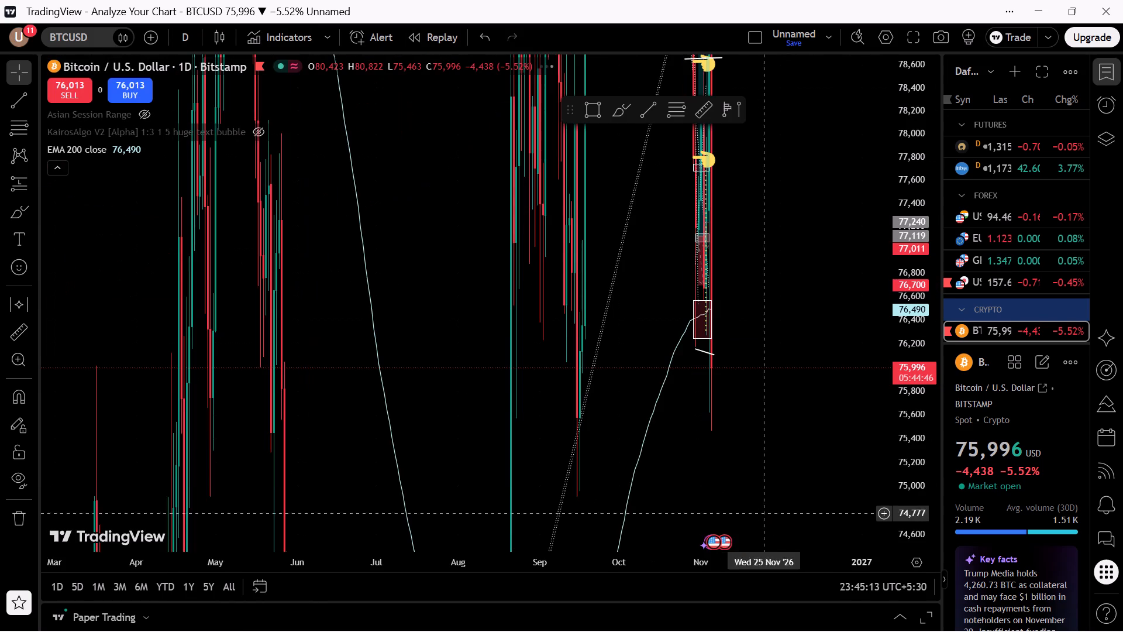
# Examine the BTCUSD daily candles from 29 October to 5 November around the dark red zone and the white line below it.
pyautogui.scroll(4, 797, 475)
pyautogui.scroll(-1, 796, 472)
pyautogui.scroll(8, 795, 471)
pyautogui.scroll(-1, 758, 465)
pyautogui.scroll(4, 758, 465)
pyautogui.scroll(-1, 754, 466)
pyautogui.scroll(3, 754, 466)
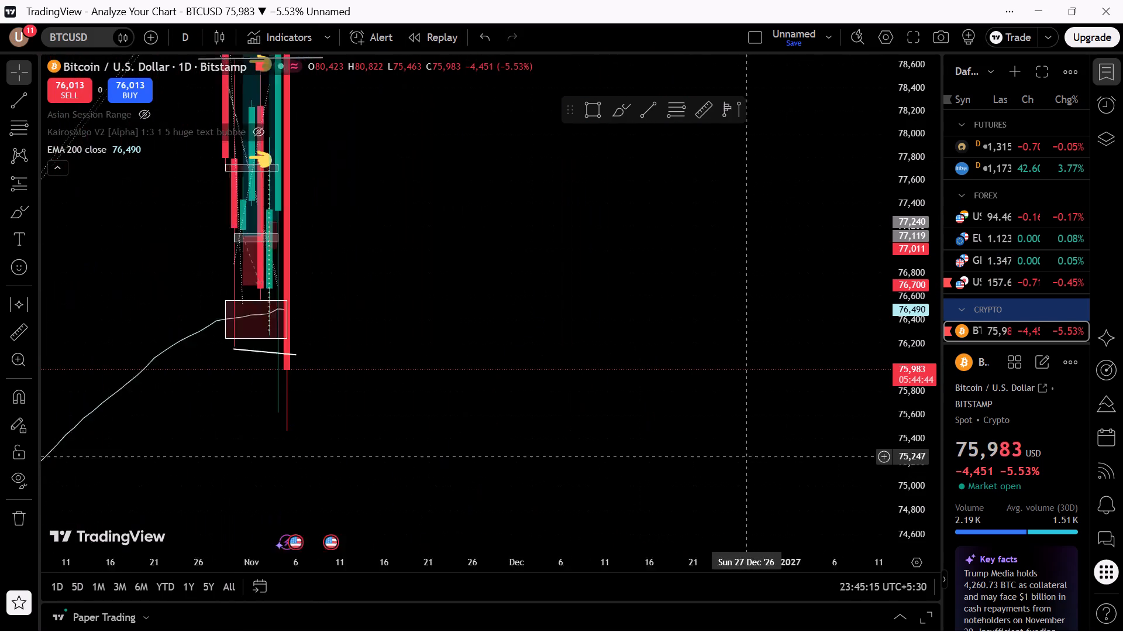
pyautogui.scroll(5, 747, 456)
pyautogui.moveTo(269, 450); pyautogui.dragTo(889, 453)
pyautogui.scroll(6, 835, 449)
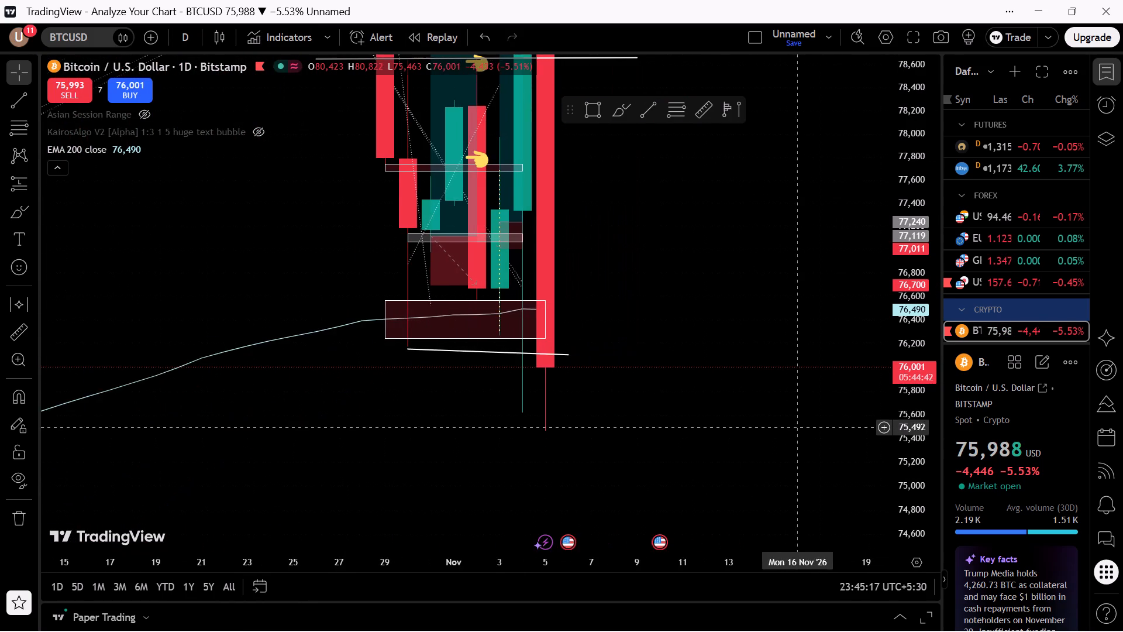
pyautogui.scroll(5, 776, 441)
pyautogui.scroll(-1, 656, 427)
pyautogui.scroll(1, 652, 424)
pyautogui.moveTo(501, 462); pyautogui.dragTo(763, 462)
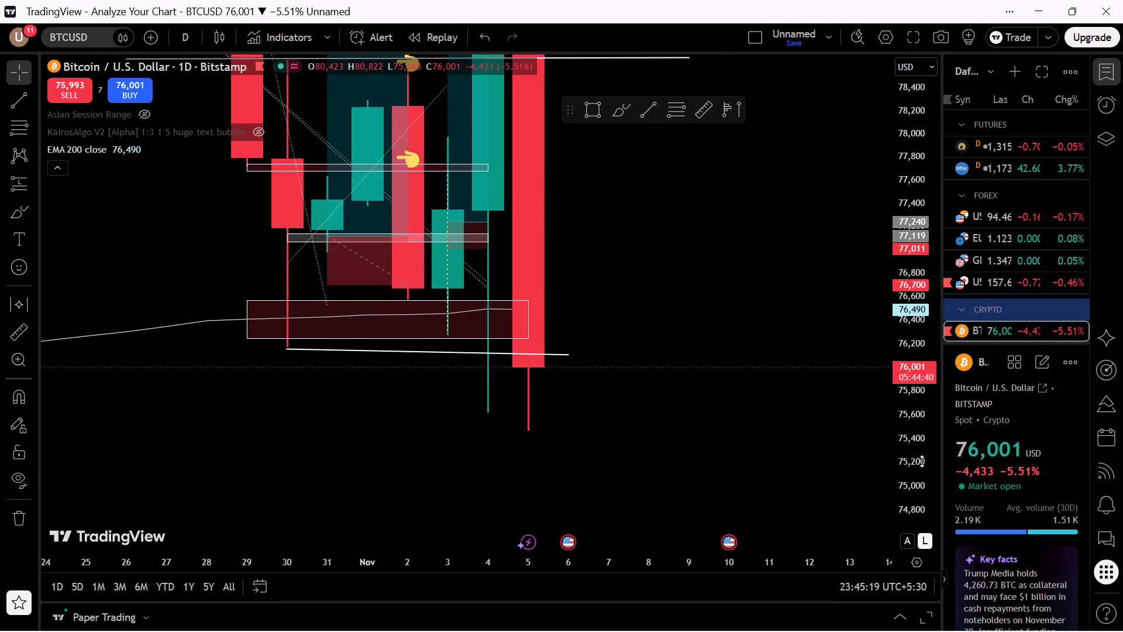
# Examine the daily candles from 25 October to 5 November against the grey zones between about 79,300 and 81,000.
pyautogui.moveTo(918, 438); pyautogui.dragTo(916, 0)
pyautogui.scroll(4, 774, 341)
pyautogui.moveTo(654, 400); pyautogui.dragTo(785, 578)
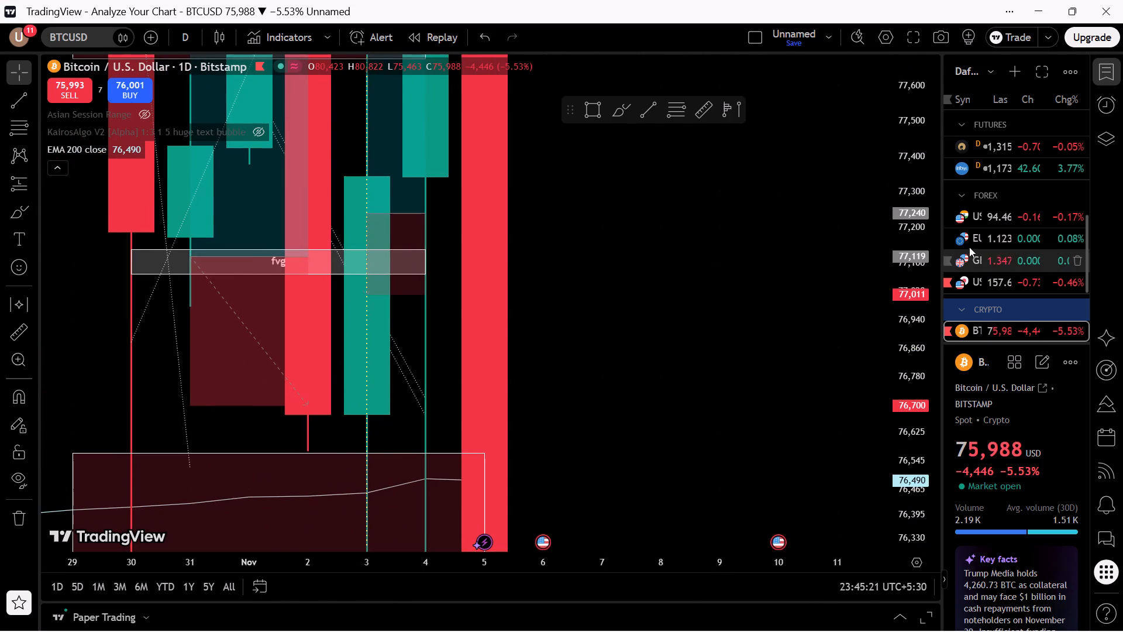
pyautogui.moveTo(922, 186); pyautogui.dragTo(886, 569)
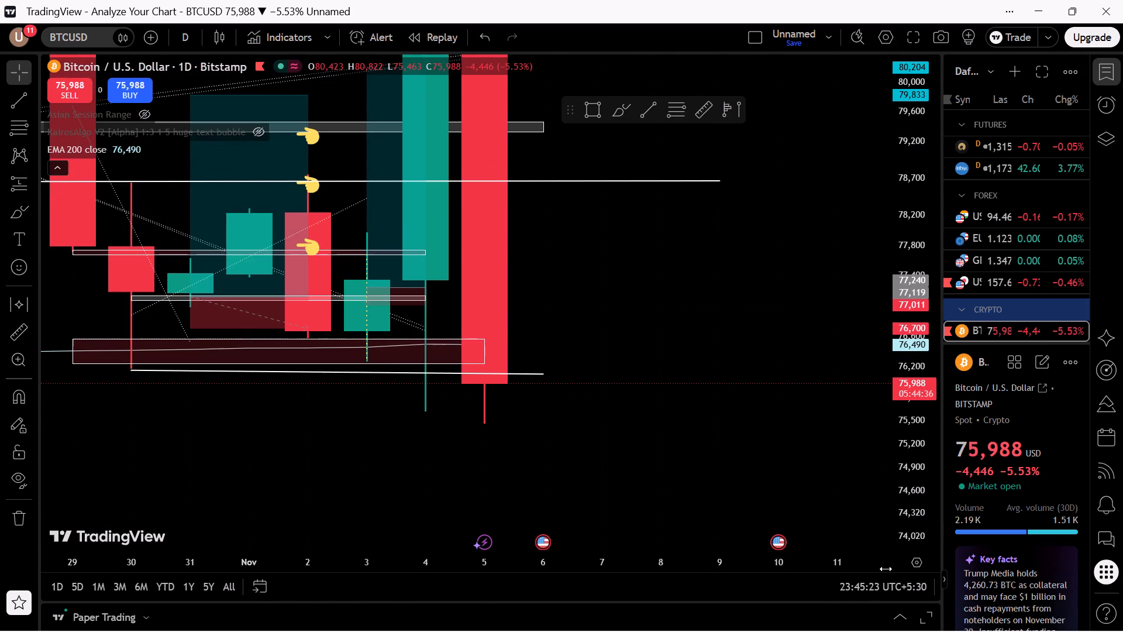
pyautogui.moveTo(886, 569); pyautogui.dragTo(884, 575)
pyautogui.moveTo(657, 428); pyautogui.dragTo(921, 586)
pyautogui.moveTo(854, 409); pyautogui.dragTo(839, 464)
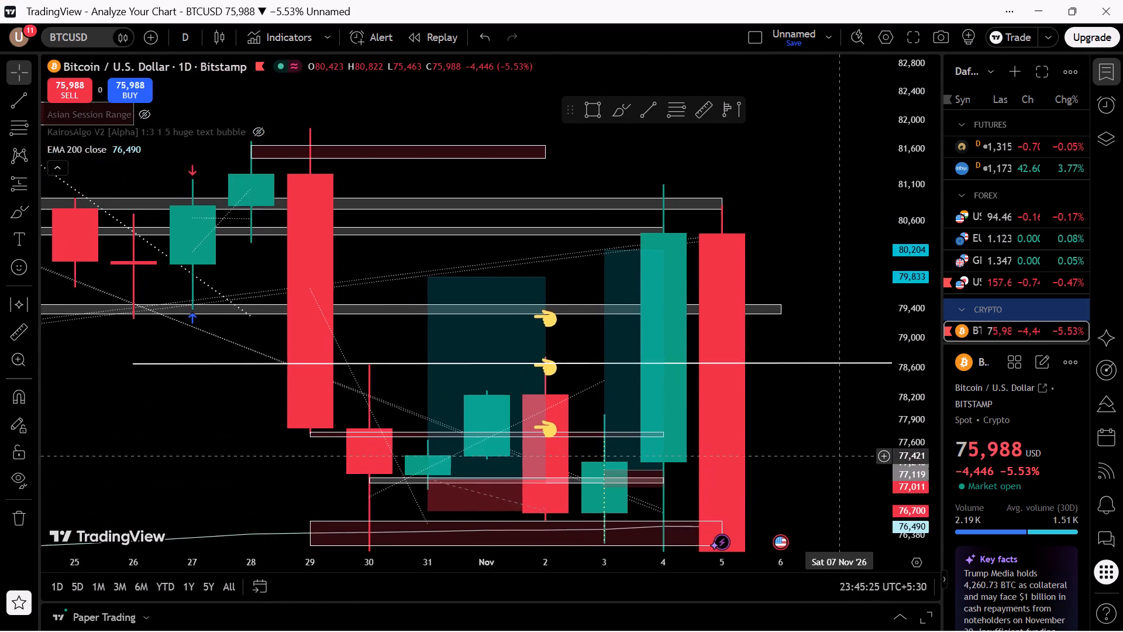
pyautogui.moveTo(839, 464); pyautogui.dragTo(837, 502)
pyautogui.moveTo(921, 386); pyautogui.dragTo(902, 64)
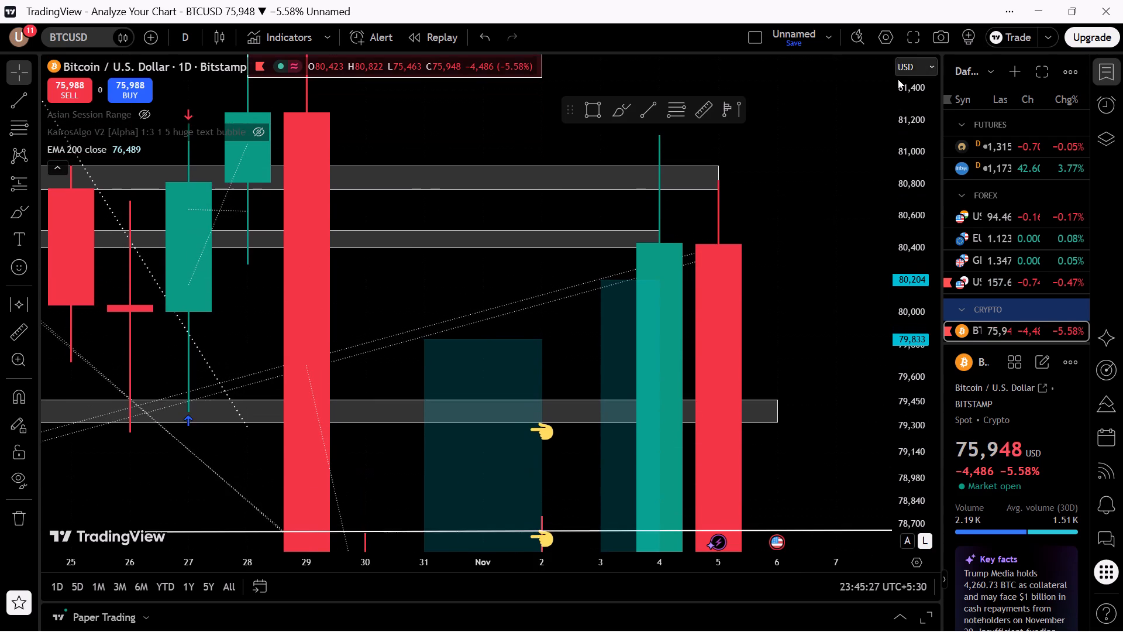
pyautogui.scroll(1, 826, 410)
pyautogui.scroll(-1, 826, 410)
pyautogui.scroll(1, 826, 410)
pyautogui.moveTo(818, 257); pyautogui.dragTo(883, 236)
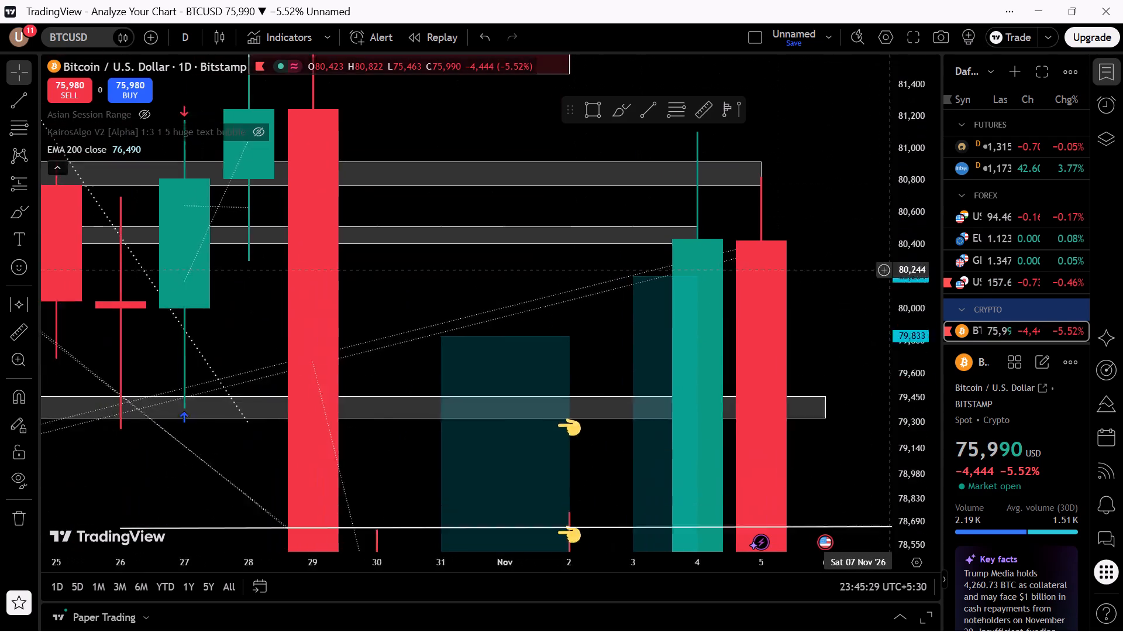
pyautogui.moveTo(883, 236); pyautogui.dragTo(886, 205)
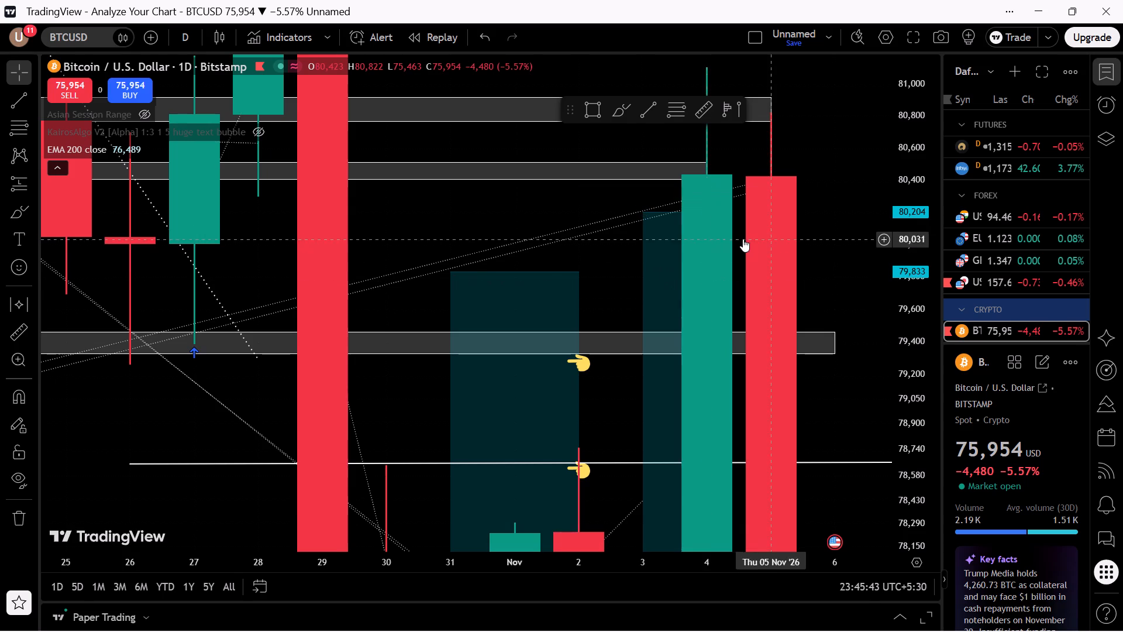
pyautogui.moveTo(846, 226); pyautogui.dragTo(708, 324)
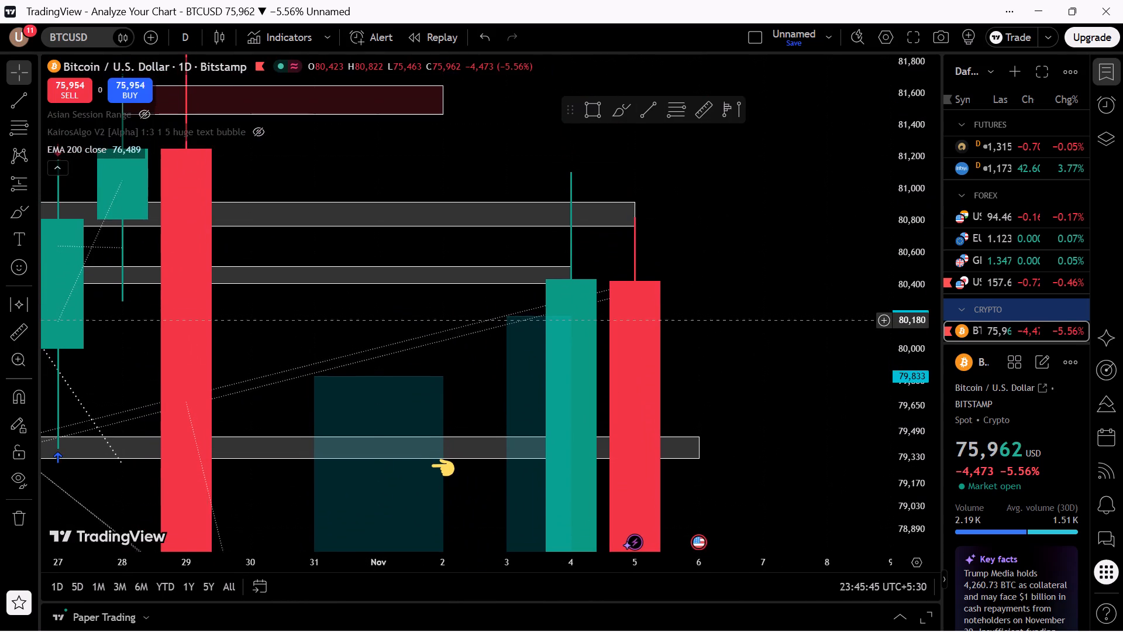
pyautogui.moveTo(708, 324); pyautogui.dragTo(697, 225)
pyautogui.moveTo(712, 260); pyautogui.dragTo(825, 222)
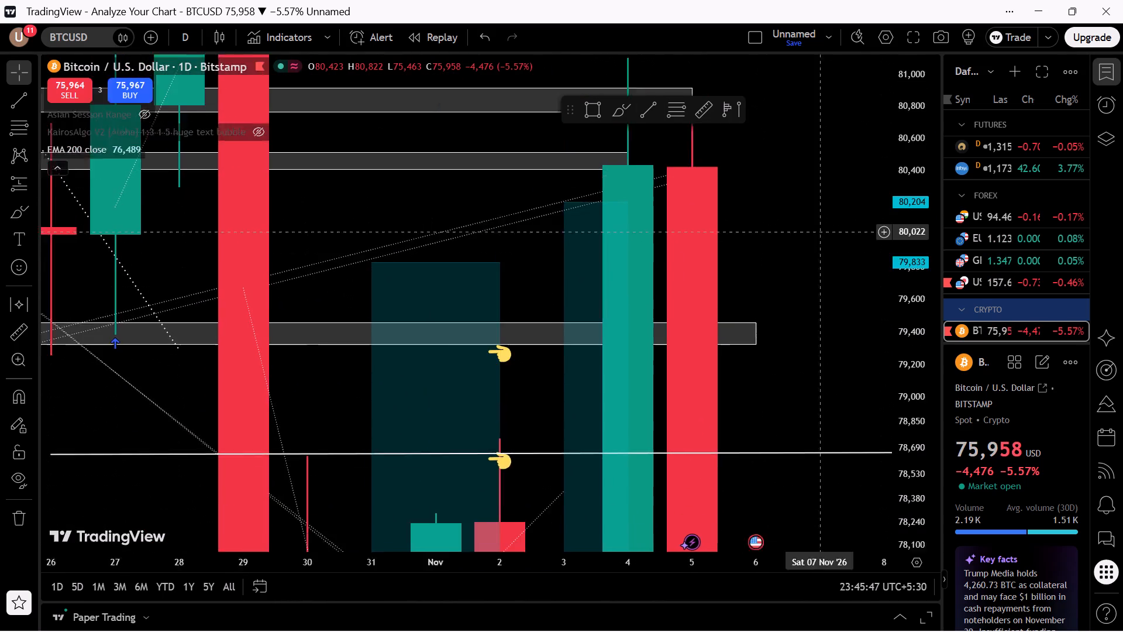
pyautogui.moveTo(825, 222); pyautogui.dragTo(770, 257)
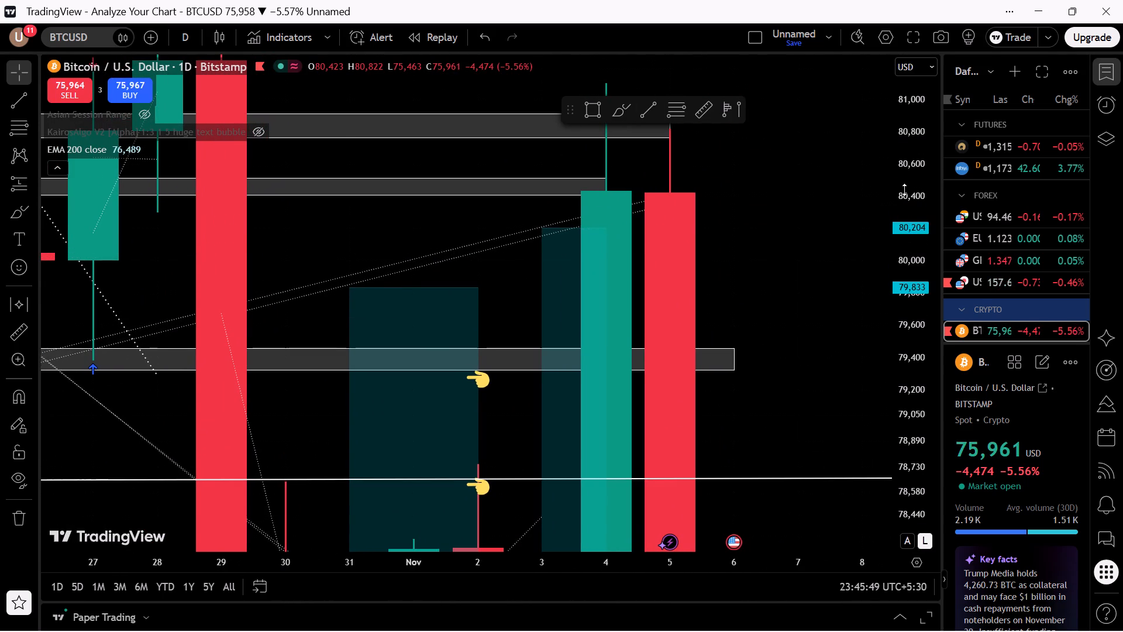
# Compare the 4 and 5 November daily candles with the dark red zone and the white line beneath it.
pyautogui.moveTo(904, 190); pyautogui.dragTo(862, 413)
pyautogui.scroll(-4, 810, 370)
pyautogui.moveTo(840, 454); pyautogui.dragTo(808, 241)
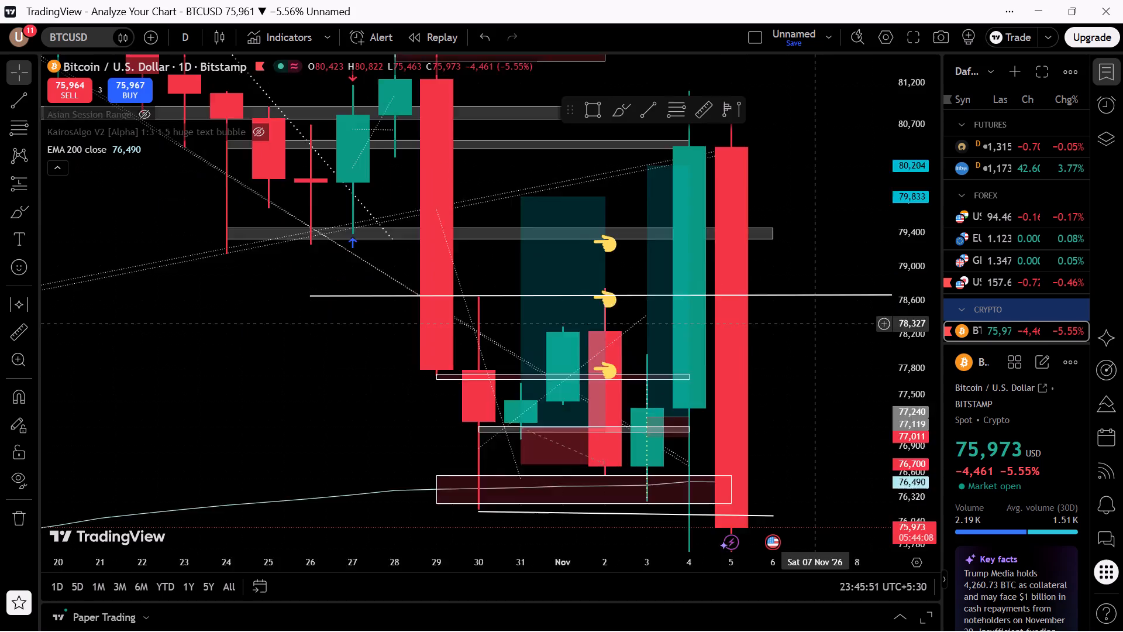
pyautogui.moveTo(808, 241); pyautogui.dragTo(794, 162)
pyautogui.scroll(7, 804, 404)
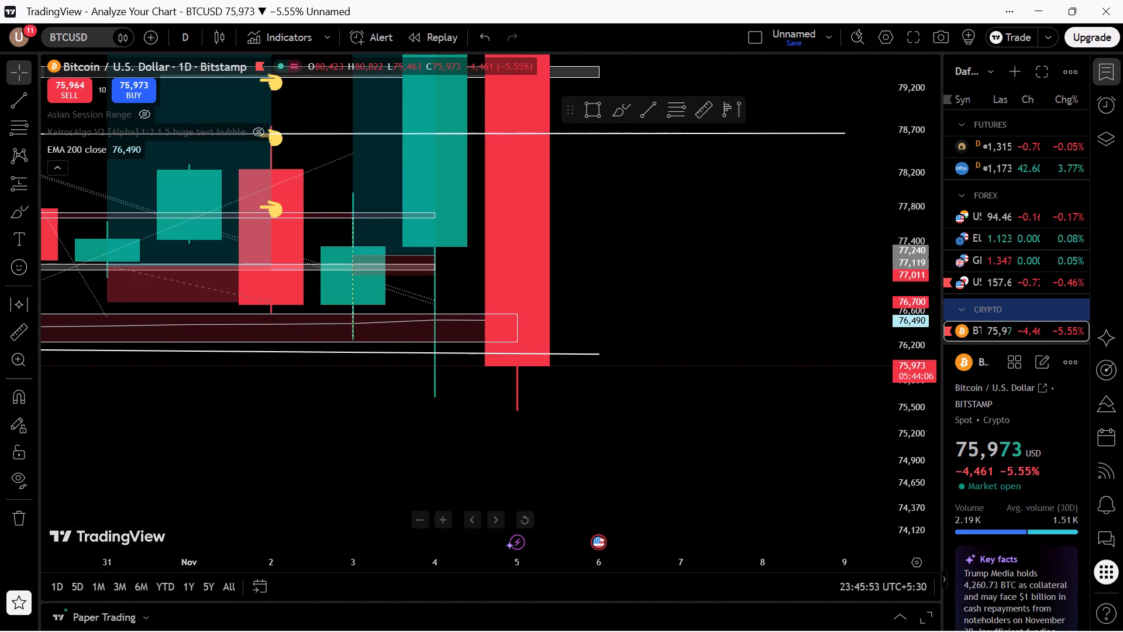
pyautogui.moveTo(447, 418); pyautogui.dragTo(659, 482)
pyautogui.click(592, 372)
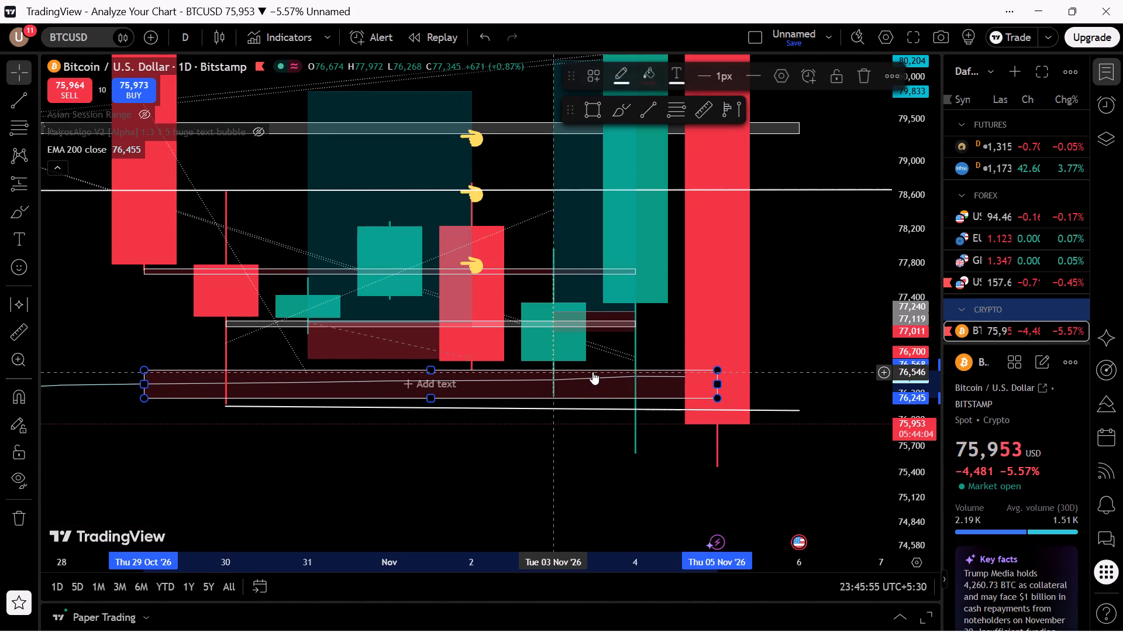
pyautogui.click(600, 427)
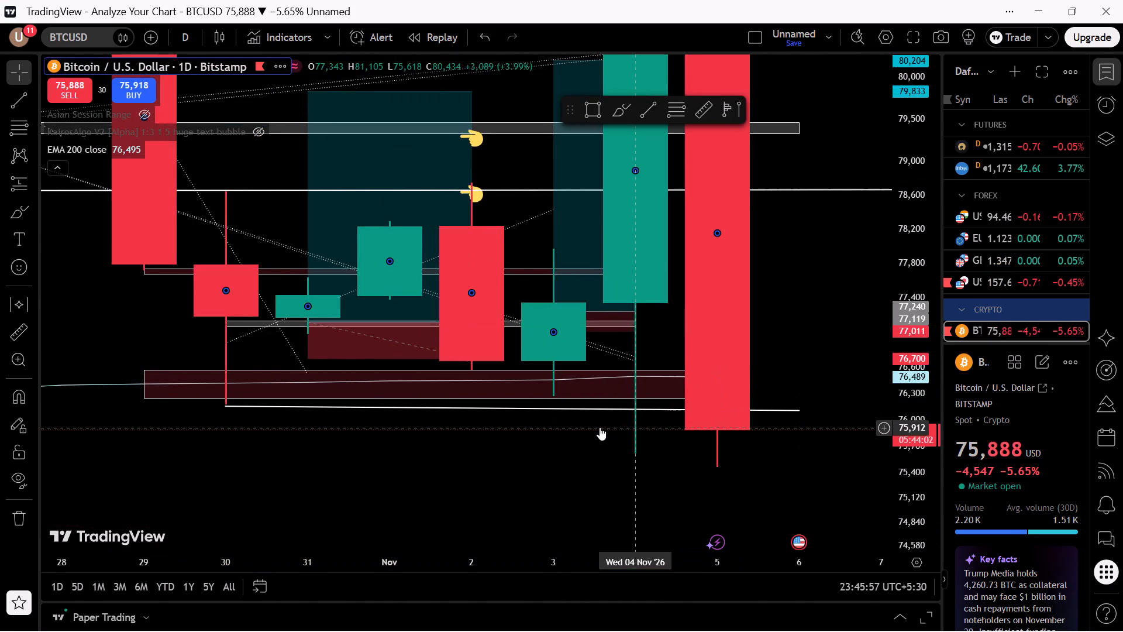
pyautogui.click(598, 422)
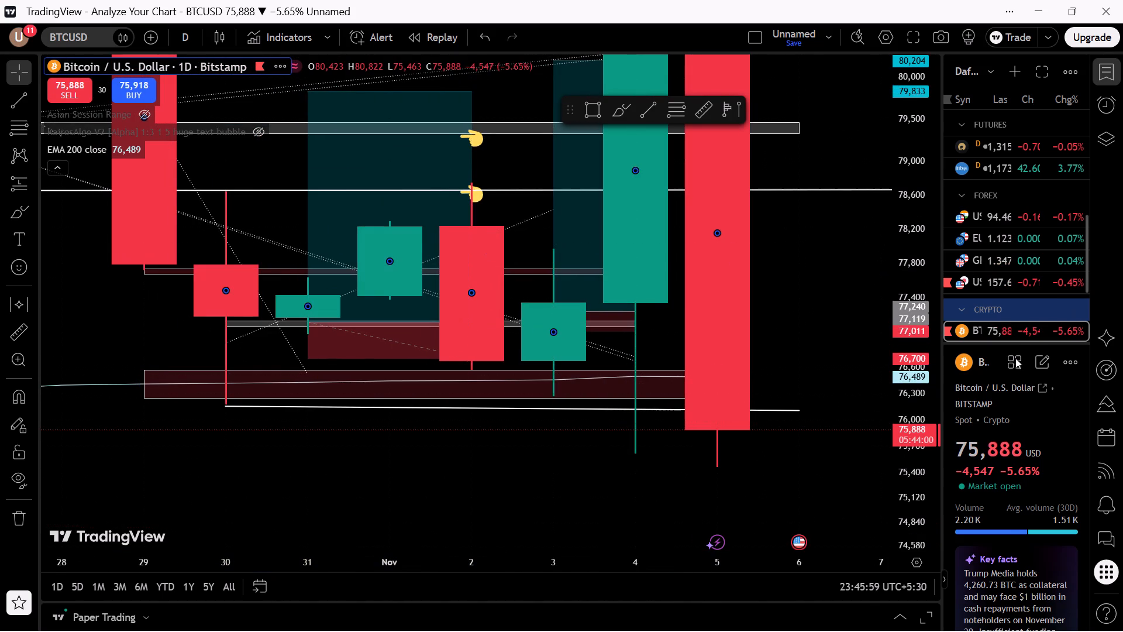
# Open the Binance Bitcoin / TetherUS (BTCUSDT) chart from the watchlist's crypto section.
pyautogui.scroll(-3, 1017, 321)
pyautogui.click(1000, 230)
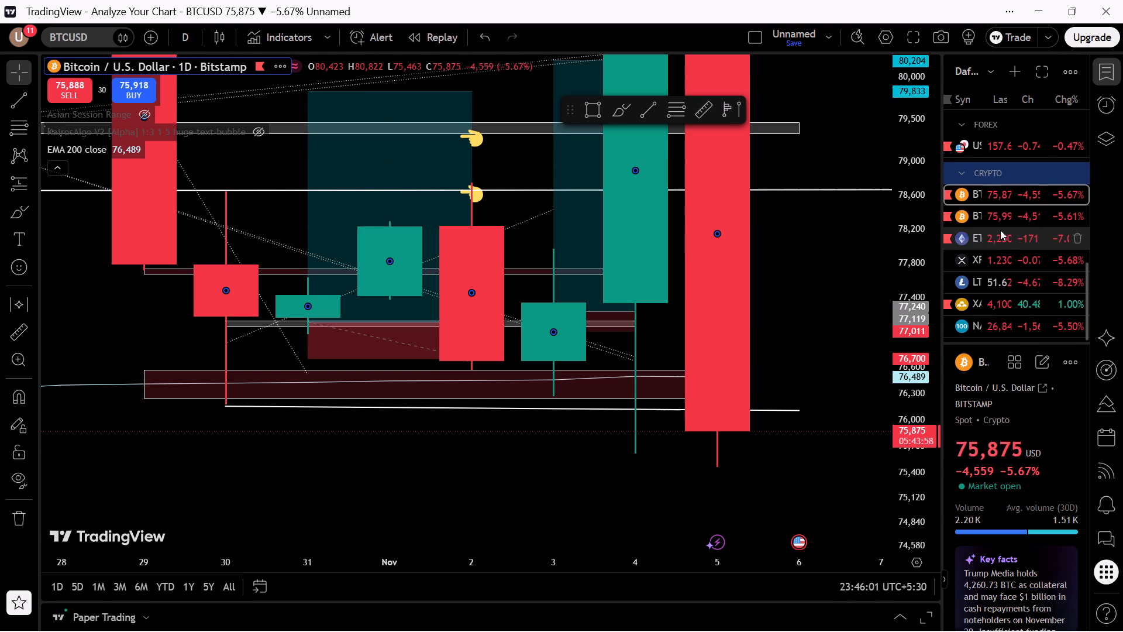
pyautogui.click(1000, 219)
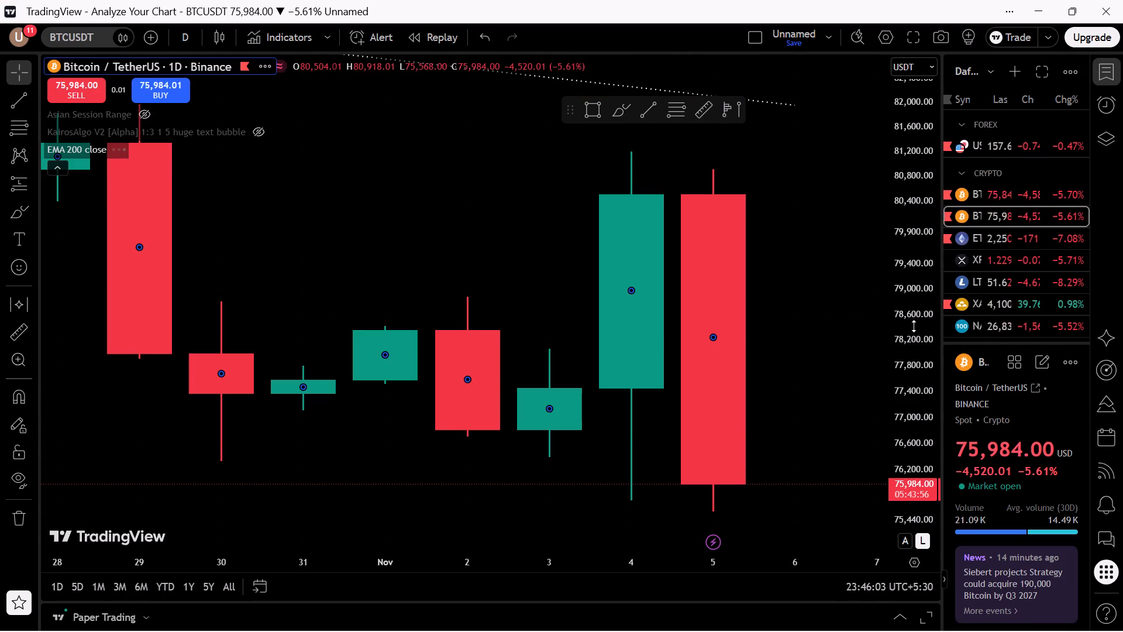
# Examine the BTCUSDT daily chart from October to 5 November, including the day high and low levels and the grey-green zone.
pyautogui.scroll(-1, 914, 326)
pyautogui.scroll(2, 914, 326)
pyautogui.scroll(-3, 914, 326)
pyautogui.scroll(-1, 871, 291)
pyautogui.scroll(1, 870, 290)
pyautogui.scroll(-4, 867, 288)
pyautogui.scroll(1, 836, 293)
pyautogui.scroll(-3, 836, 293)
pyautogui.scroll(1, 829, 297)
pyautogui.scroll(-4, 829, 297)
pyautogui.scroll(3, 820, 291)
pyautogui.scroll(-3, 819, 293)
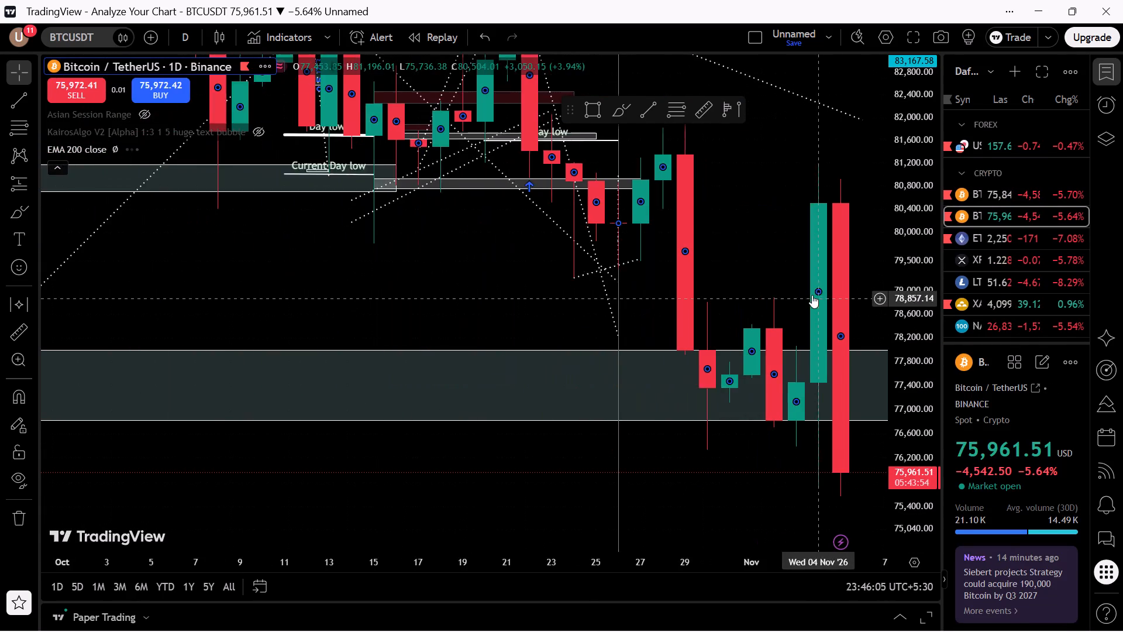
pyautogui.scroll(-6, 812, 295)
pyautogui.moveTo(478, 294); pyautogui.dragTo(421, 558)
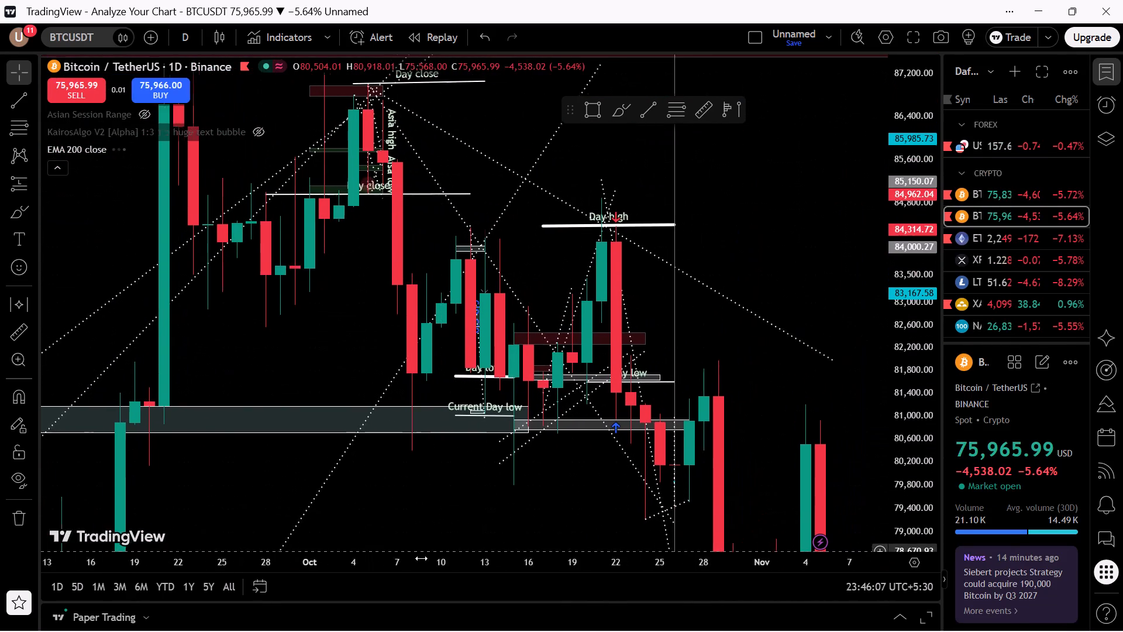
pyautogui.moveTo(421, 558); pyautogui.dragTo(419, 558)
pyautogui.scroll(5, 408, 524)
pyautogui.moveTo(688, 366); pyautogui.dragTo(634, 81)
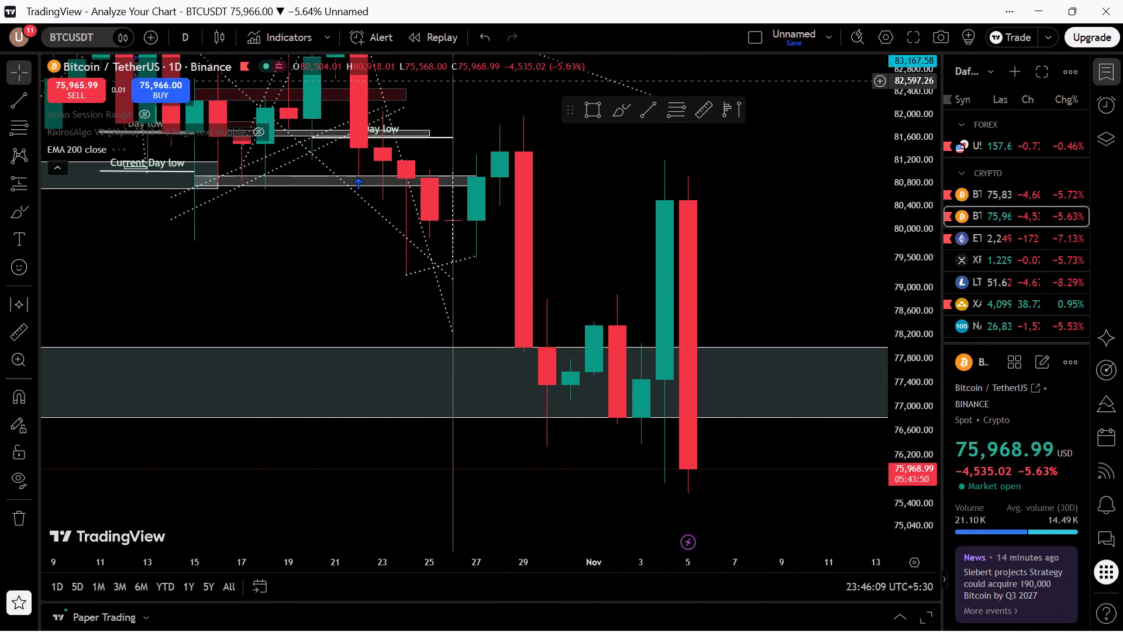
pyautogui.moveTo(634, 81); pyautogui.dragTo(634, 81)
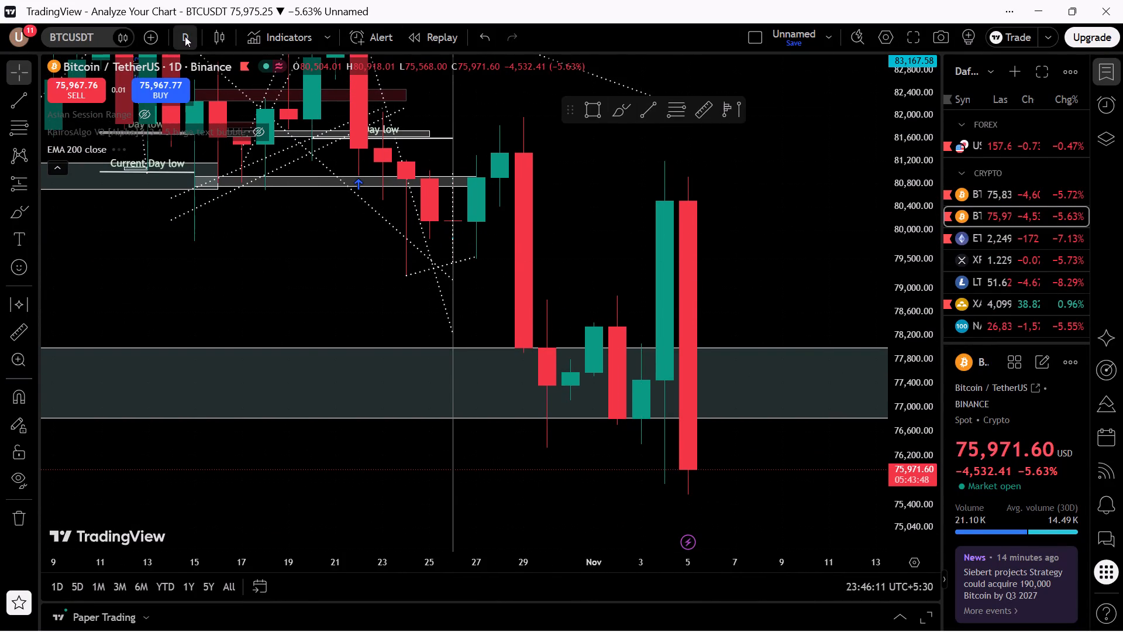
# Switch the BTCUSDT chart to the 15-minute interval.
pyautogui.click(185, 36)
pyautogui.click(229, 493)
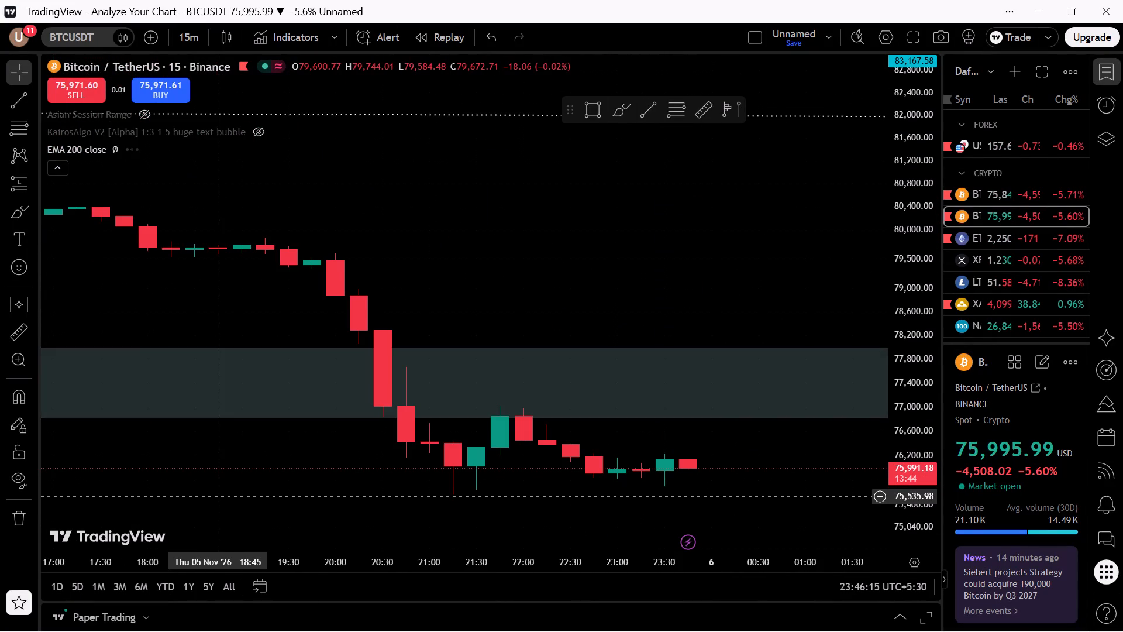
# Examine the 4 and 5 November BTCUSDT price action around the grey-green zone between about 76,800 and 78,000.
pyautogui.scroll(-2, 706, 389)
pyautogui.scroll(2, 706, 389)
pyautogui.scroll(-1, 532, 305)
pyautogui.scroll(1, 532, 305)
pyautogui.scroll(-2, 532, 305)
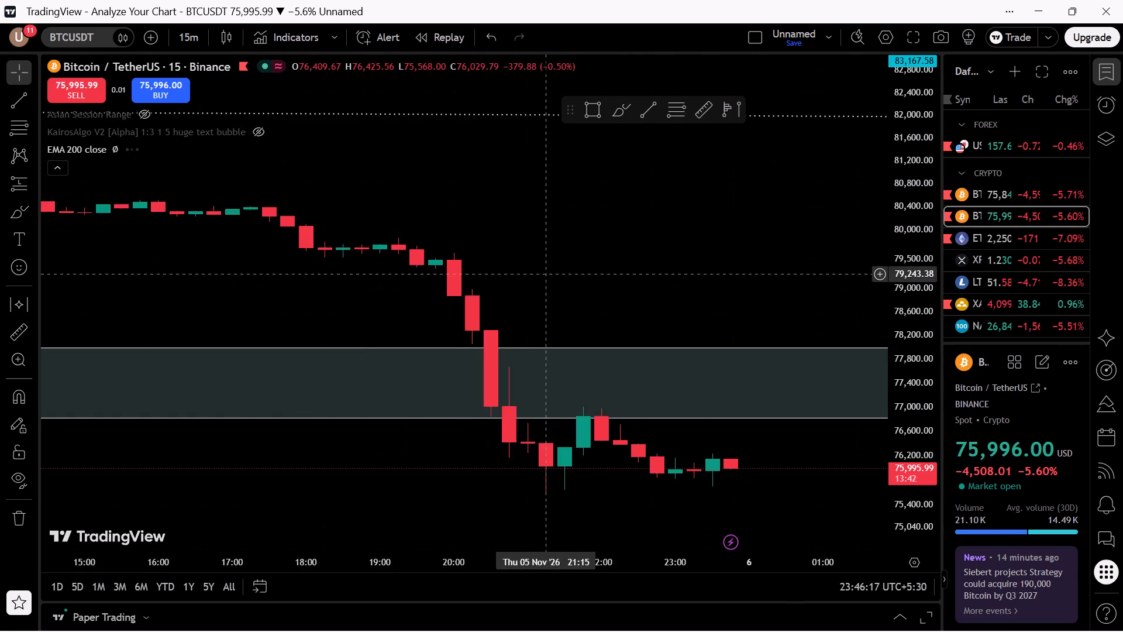
pyautogui.scroll(1, 541, 268)
pyautogui.scroll(-8, 541, 268)
pyautogui.scroll(2, 540, 263)
pyautogui.scroll(-11, 540, 266)
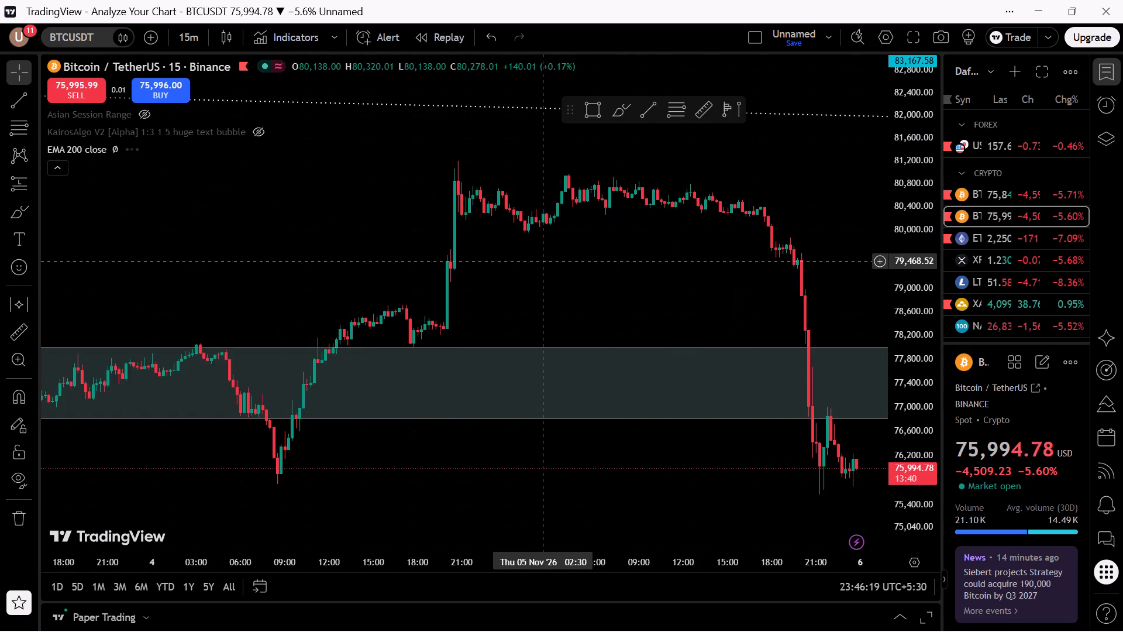
pyautogui.scroll(1, 542, 261)
pyautogui.scroll(-1, 542, 261)
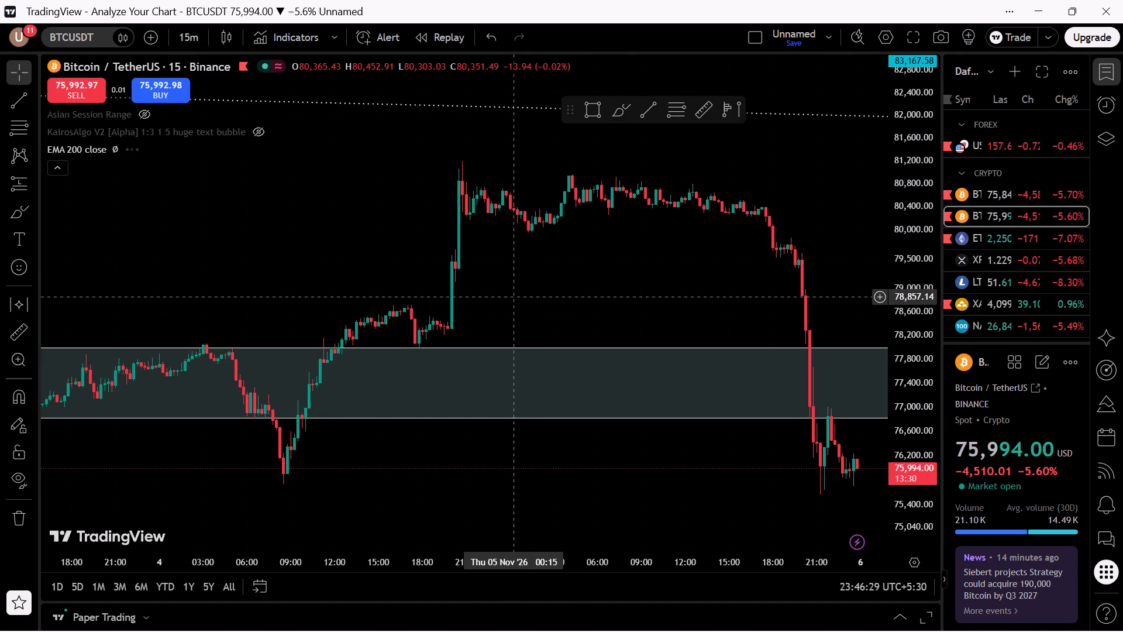
# Examine the BTCUSDT 15-minute price action from 4 November back to 20 October, including the day high and day low levels.
pyautogui.scroll(-10, 461, 276)
pyautogui.scroll(5, 441, 201)
pyautogui.scroll(-9, 437, 241)
pyautogui.moveTo(670, 479); pyautogui.dragTo(763, 260)
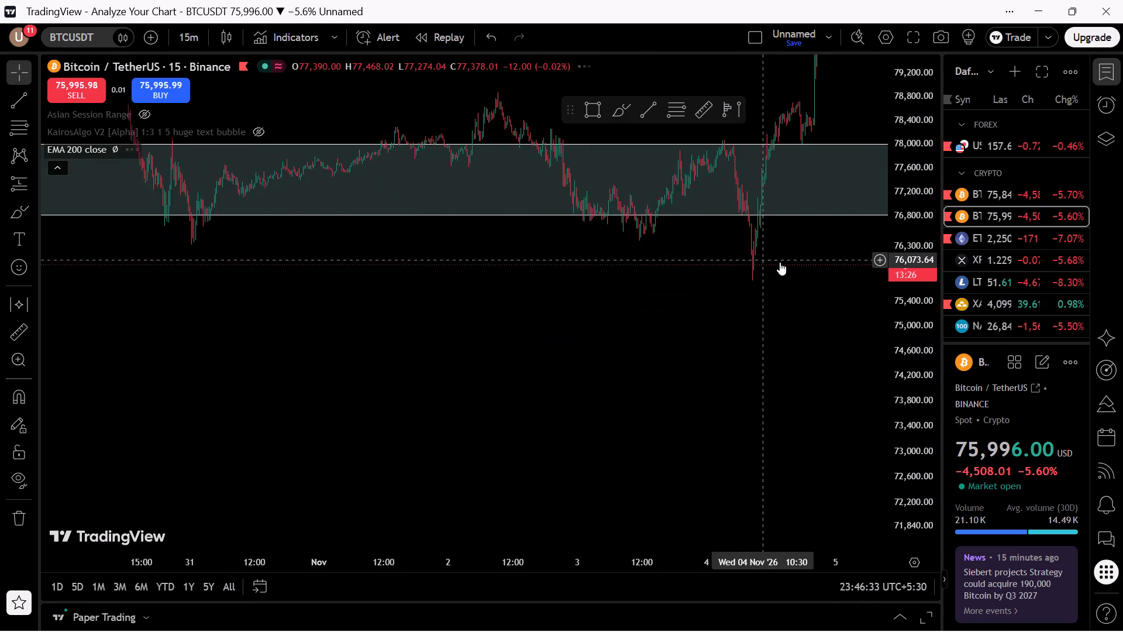
pyautogui.scroll(-3, 869, 264)
pyautogui.scroll(1, 869, 266)
pyautogui.scroll(-2, 742, 312)
pyautogui.moveTo(585, 490); pyautogui.dragTo(667, 631)
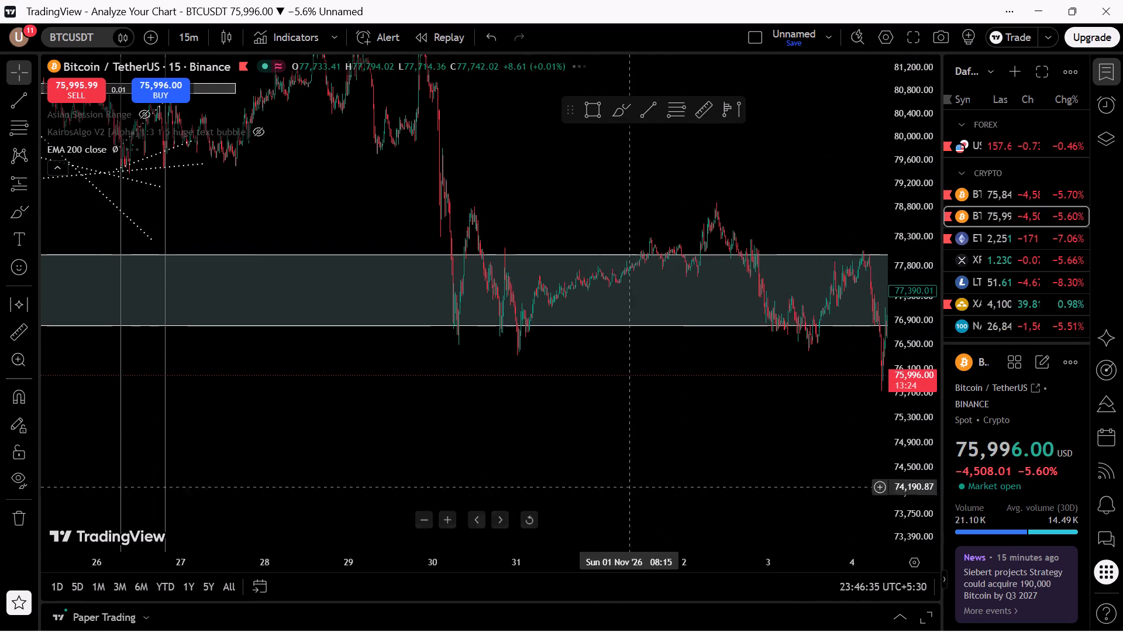
pyautogui.moveTo(619, 450); pyautogui.dragTo(1119, 624)
pyautogui.moveTo(735, 353); pyautogui.dragTo(769, 404)
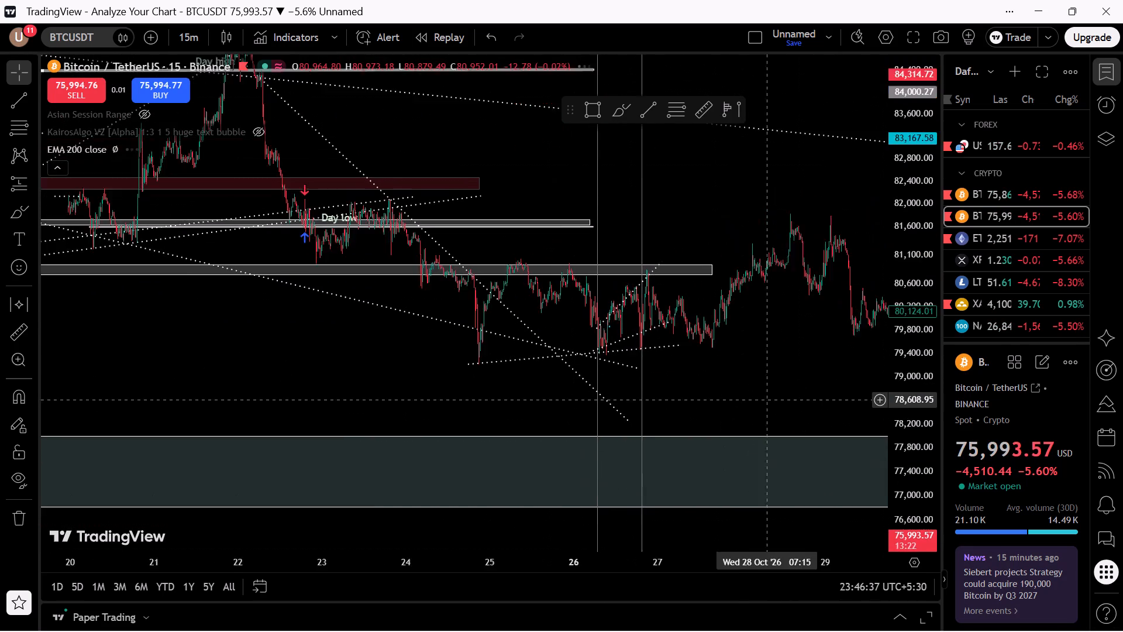
pyautogui.moveTo(769, 404); pyautogui.dragTo(798, 524)
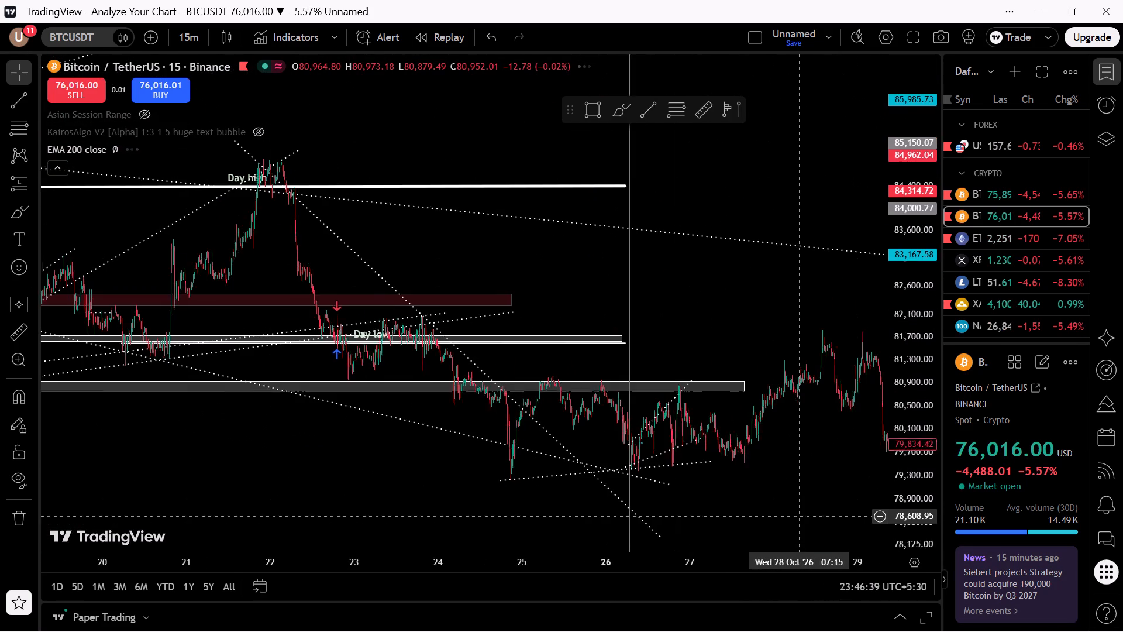
pyautogui.moveTo(798, 524); pyautogui.dragTo(807, 496)
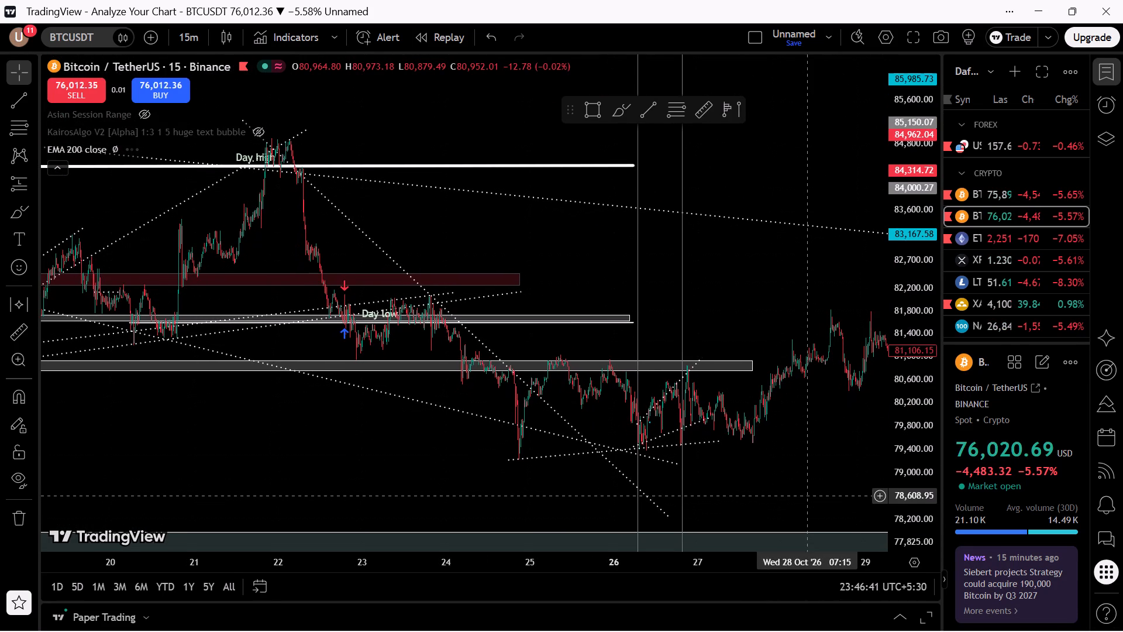
pyautogui.moveTo(807, 496); pyautogui.dragTo(814, 462)
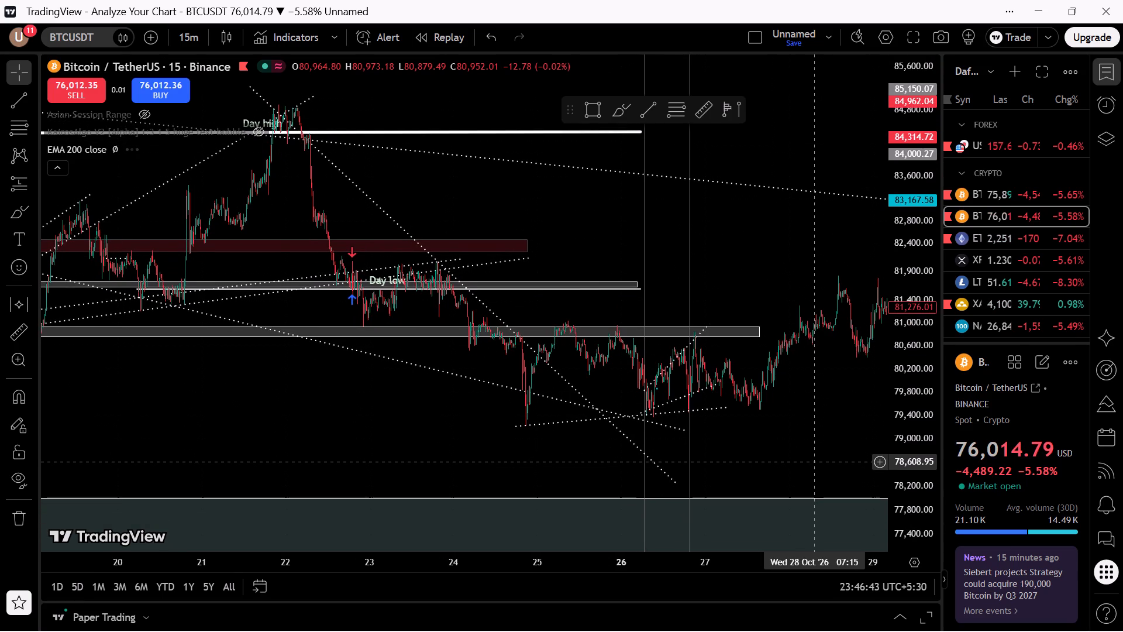
pyautogui.moveTo(814, 462); pyautogui.dragTo(815, 458)
pyautogui.moveTo(905, 444); pyautogui.dragTo(900, 139)
# Examine the 18 to 28 October BTCUSDT price action around the Day low line, the Fvg zone and the dotted trend lines.
pyautogui.scroll(3, 775, 404)
pyautogui.scroll(-1, 765, 369)
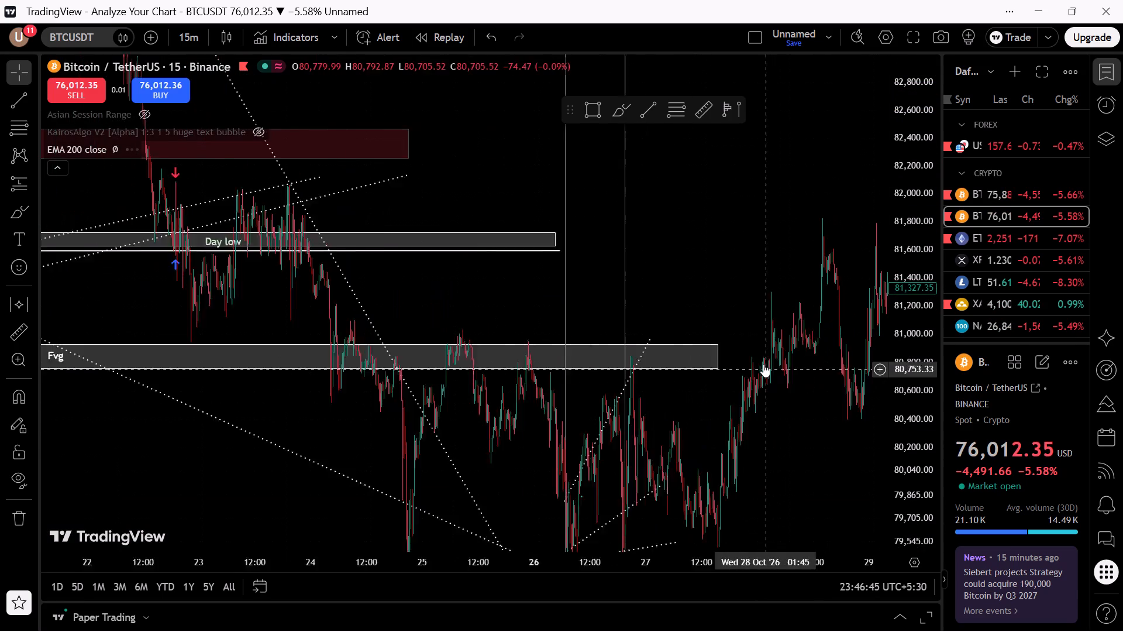
pyautogui.scroll(3, 763, 368)
pyautogui.scroll(-1, 763, 369)
pyautogui.scroll(5, 763, 369)
pyautogui.moveTo(736, 455); pyautogui.dragTo(859, 452)
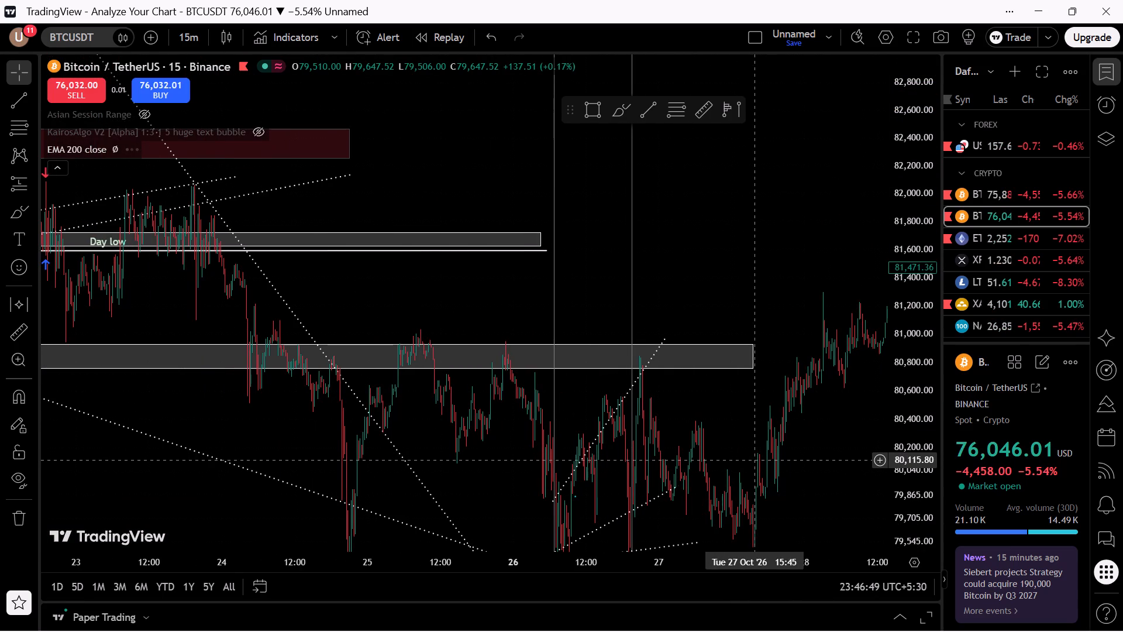
pyautogui.moveTo(435, 288); pyautogui.dragTo(654, 331)
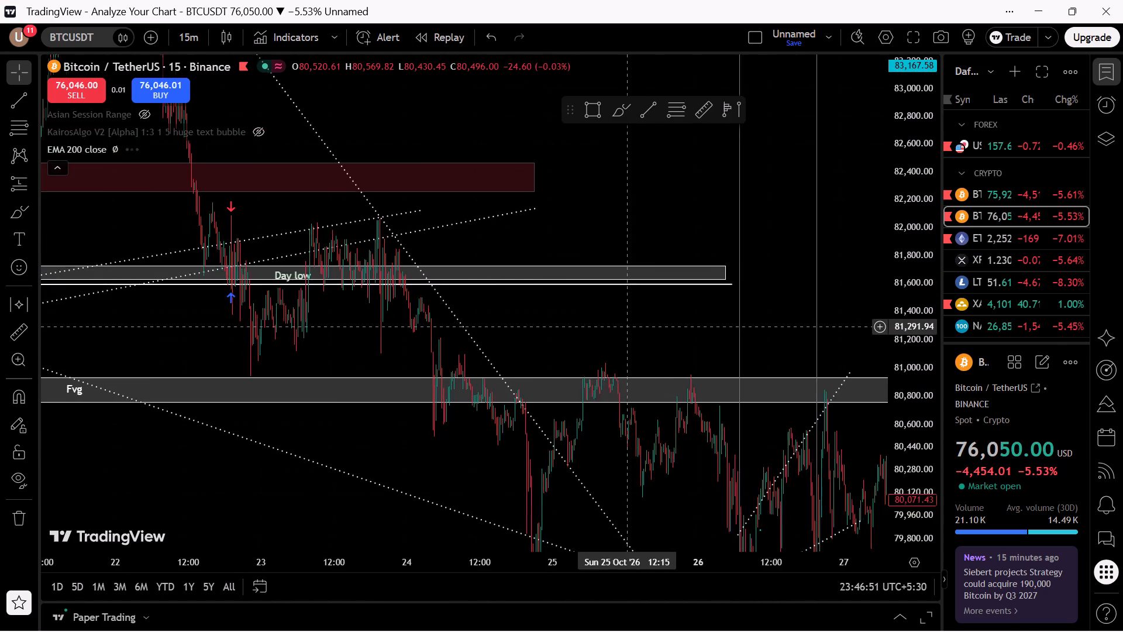
pyautogui.moveTo(654, 331); pyautogui.dragTo(719, 334)
pyautogui.moveTo(408, 329); pyautogui.dragTo(715, 375)
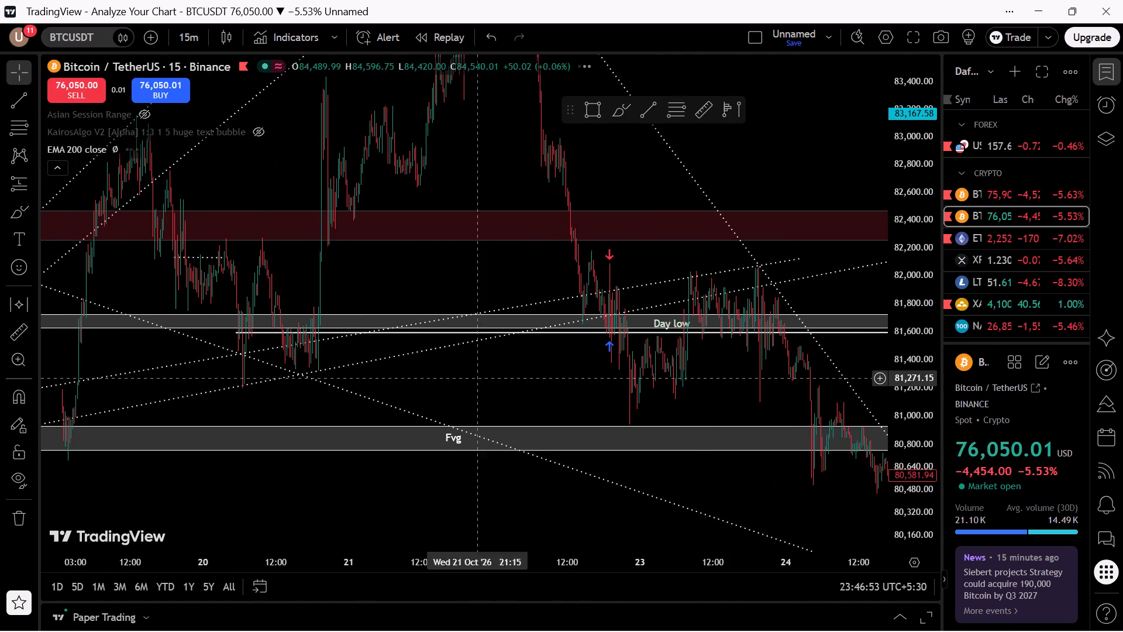
pyautogui.moveTo(308, 509); pyautogui.dragTo(482, 509)
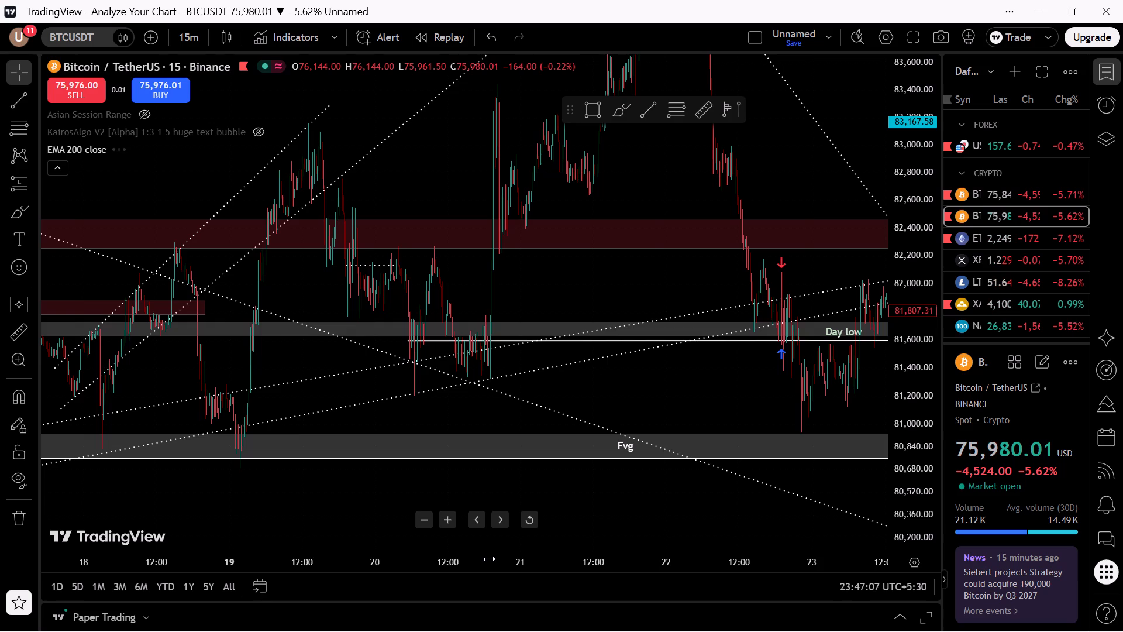
pyautogui.scroll(-3, 378, 551)
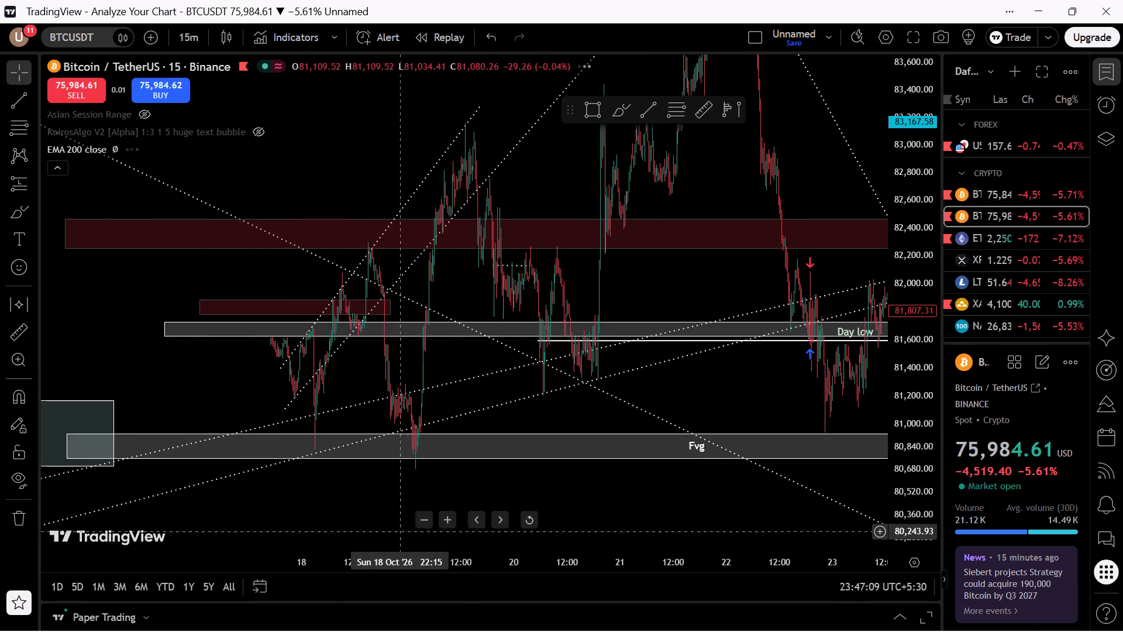
# Examine the BTCUSDT price action from 21 October to 1 November, from the Fvg zone down to the grey-green zone.
pyautogui.moveTo(721, 394); pyautogui.dragTo(168, 380)
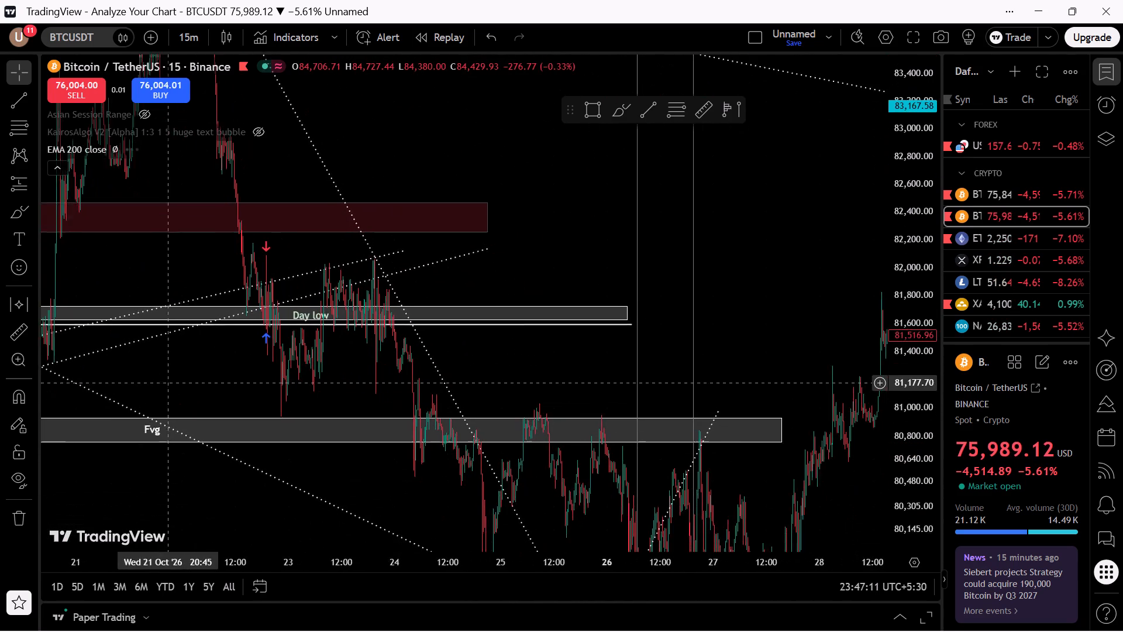
pyautogui.moveTo(168, 380); pyautogui.dragTo(137, 179)
pyautogui.moveTo(790, 460); pyautogui.dragTo(626, 434)
pyautogui.click(626, 434)
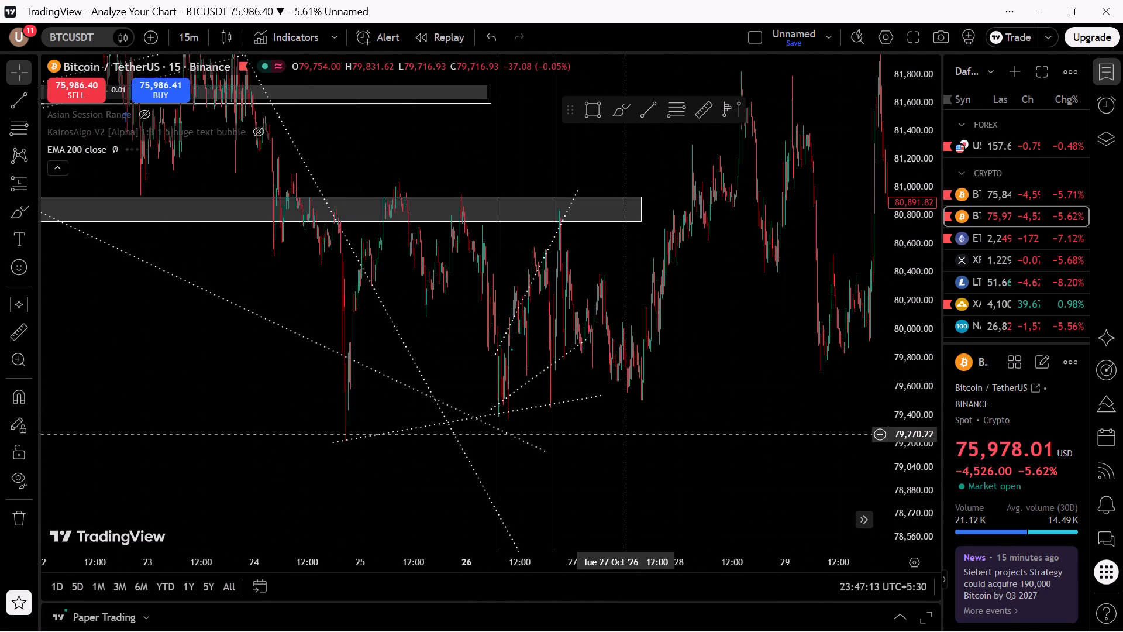
pyautogui.moveTo(749, 445); pyautogui.dragTo(497, 460)
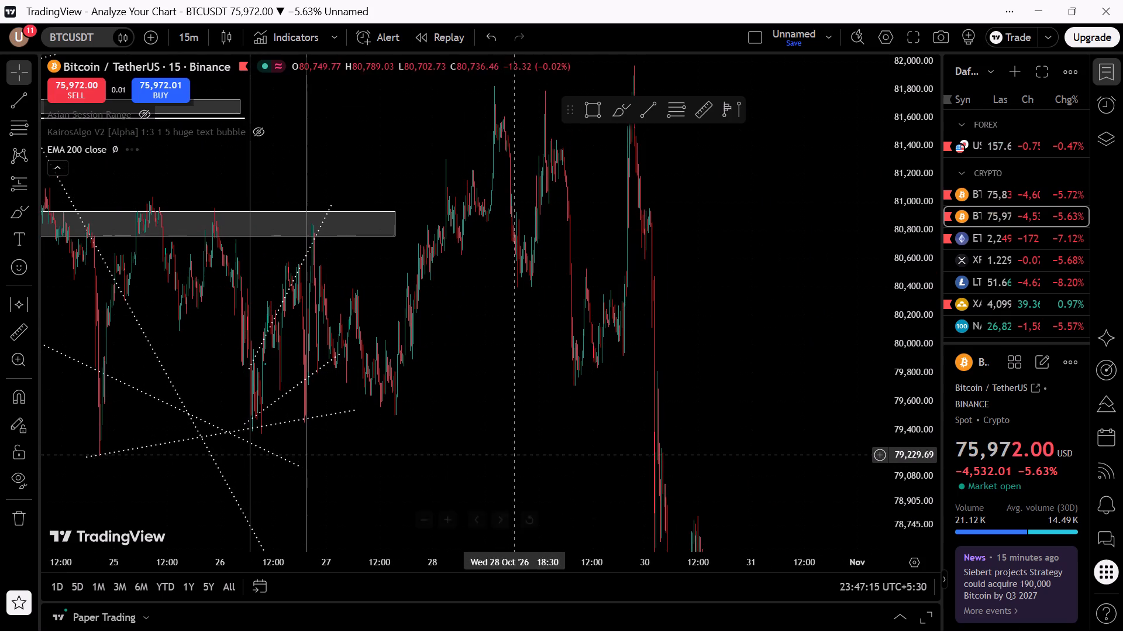
pyautogui.scroll(-2, 648, 430)
pyautogui.scroll(4, 648, 430)
pyautogui.scroll(-1, 648, 430)
pyautogui.moveTo(918, 255); pyautogui.dragTo(935, 442)
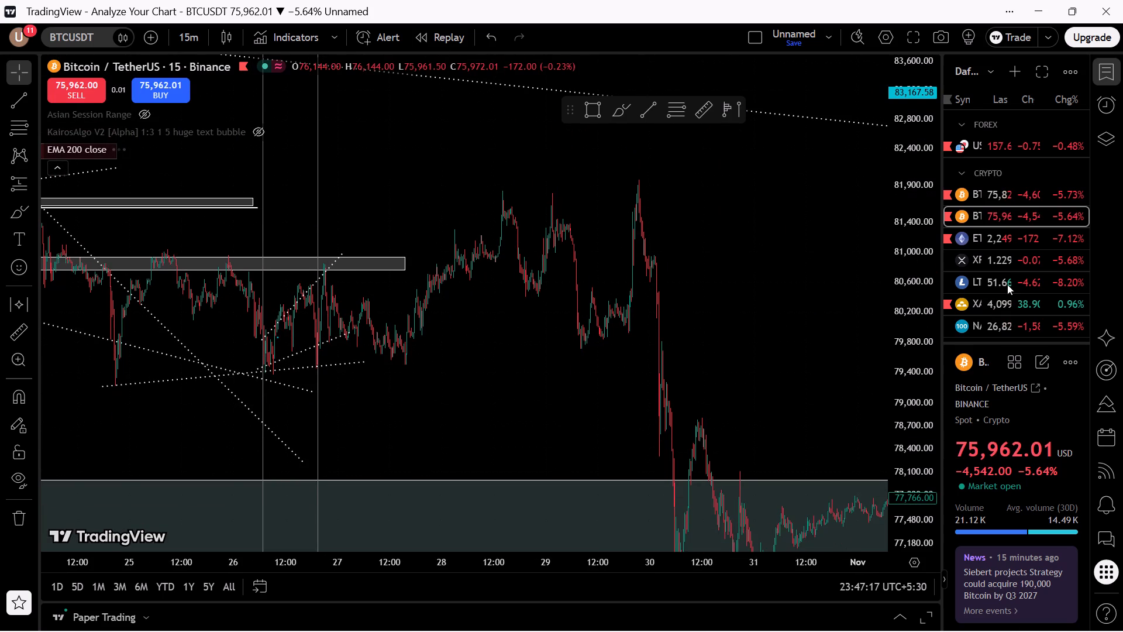
# Open the Bitstamp Bitcoin / U.S. Dollar (BTCUSD) chart from the watchlist's crypto section.
pyautogui.click(1000, 198)
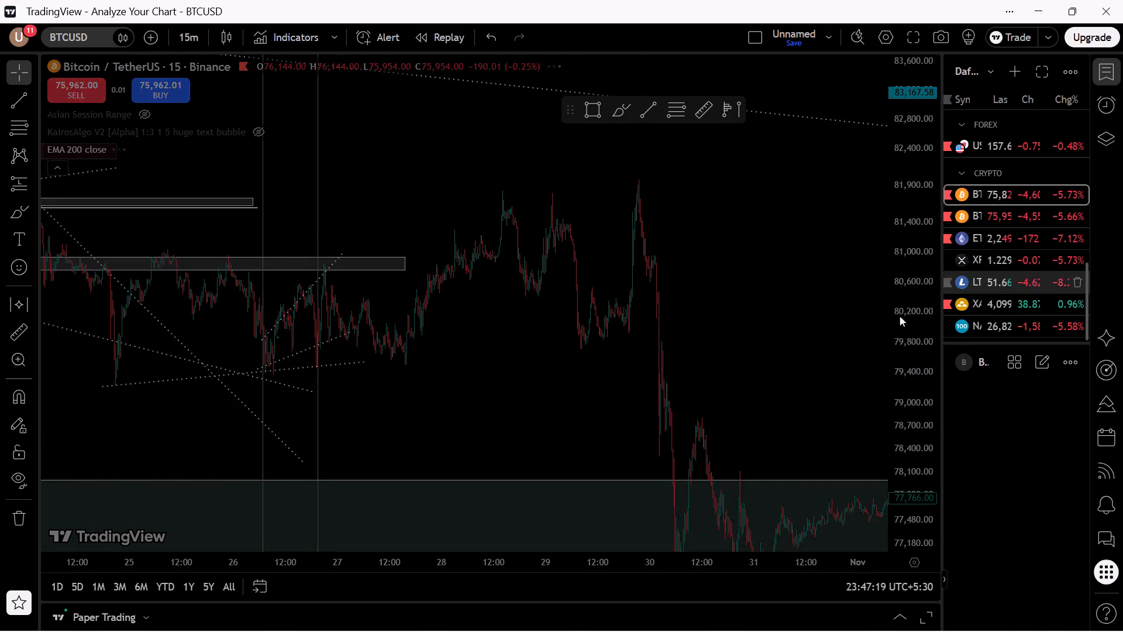
# Examine the BTCUSD 15-minute price action from 30 October to 6 November around the fvg zone and the red zone below it.
pyautogui.scroll(-4, 790, 347)
pyautogui.scroll(3, 793, 362)
pyautogui.scroll(-3, 792, 374)
pyautogui.moveTo(847, 421); pyautogui.dragTo(817, 420)
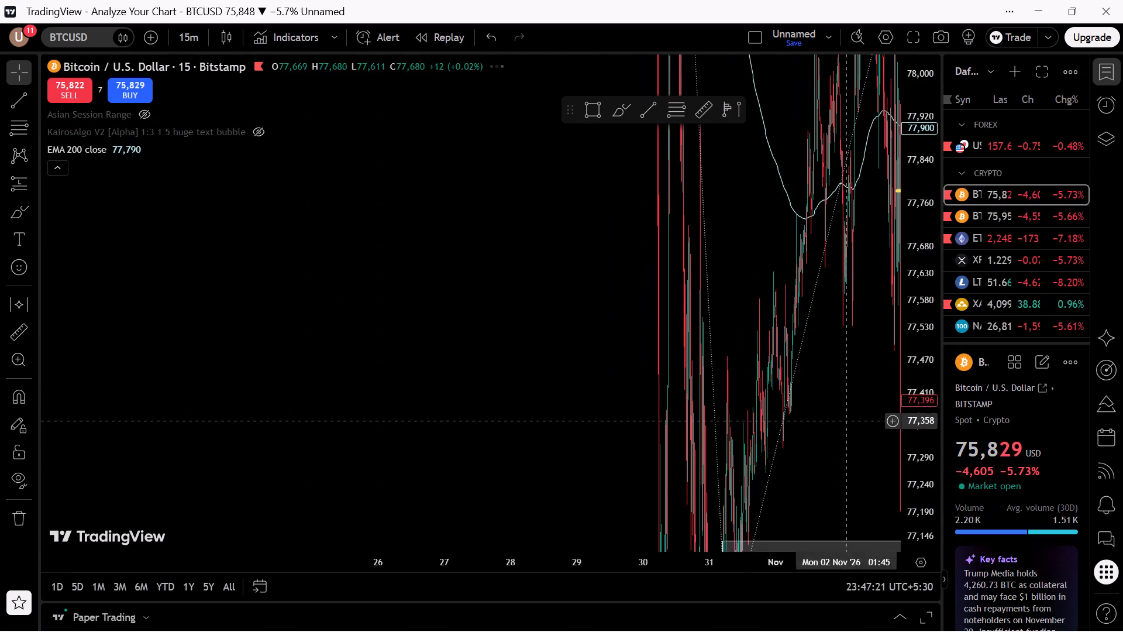
pyautogui.moveTo(817, 420); pyautogui.dragTo(328, 481)
pyautogui.scroll(1, 530, 441)
pyautogui.scroll(-1, 530, 441)
pyautogui.scroll(9, 523, 441)
pyautogui.moveTo(515, 424); pyautogui.dragTo(647, 266)
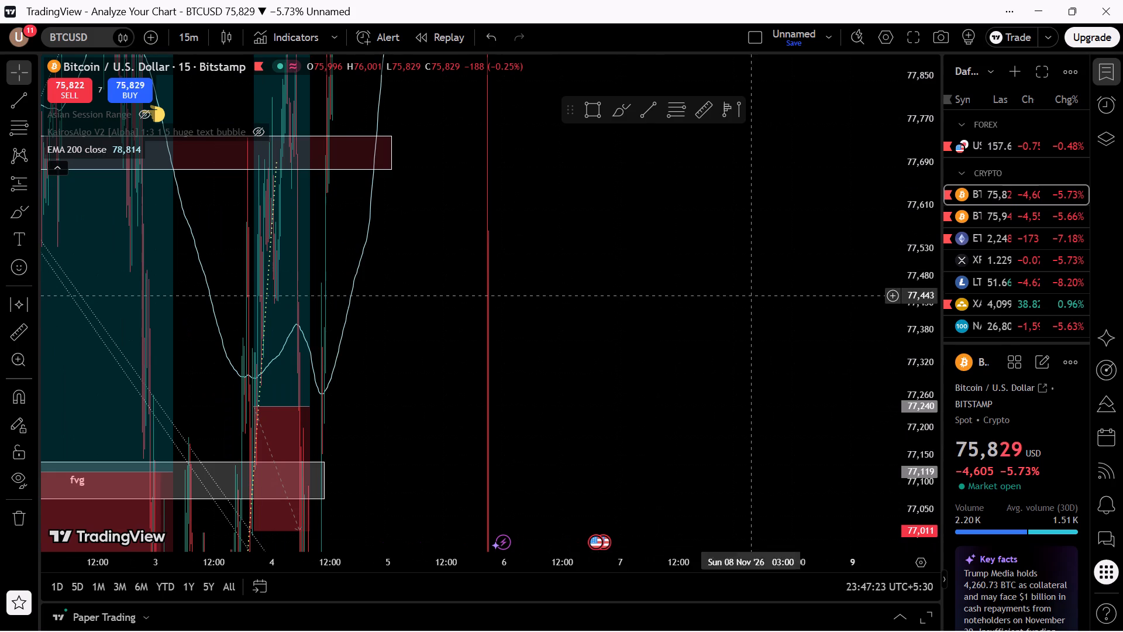
pyautogui.moveTo(948, 177); pyautogui.dragTo(940, 301)
pyautogui.moveTo(919, 265); pyautogui.dragTo(915, 321)
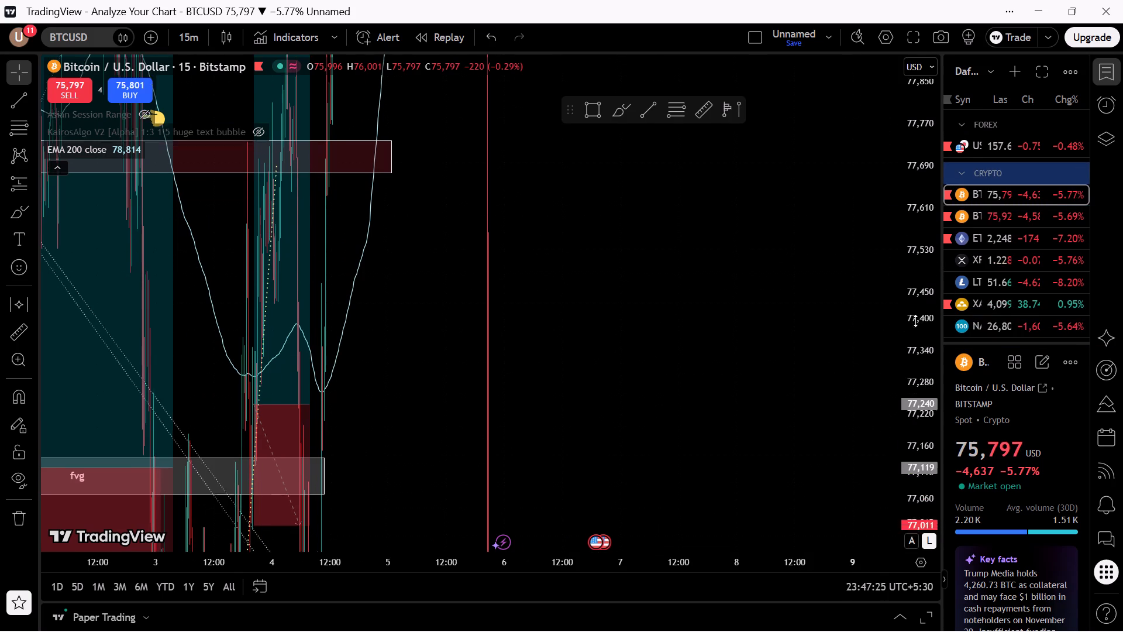
pyautogui.moveTo(915, 321); pyautogui.dragTo(888, 420)
pyautogui.moveTo(474, 340); pyautogui.dragTo(771, 90)
pyautogui.scroll(1, 687, 431)
pyautogui.scroll(-2, 686, 431)
pyautogui.scroll(2, 686, 431)
pyautogui.scroll(-3, 685, 430)
pyautogui.scroll(1, 684, 430)
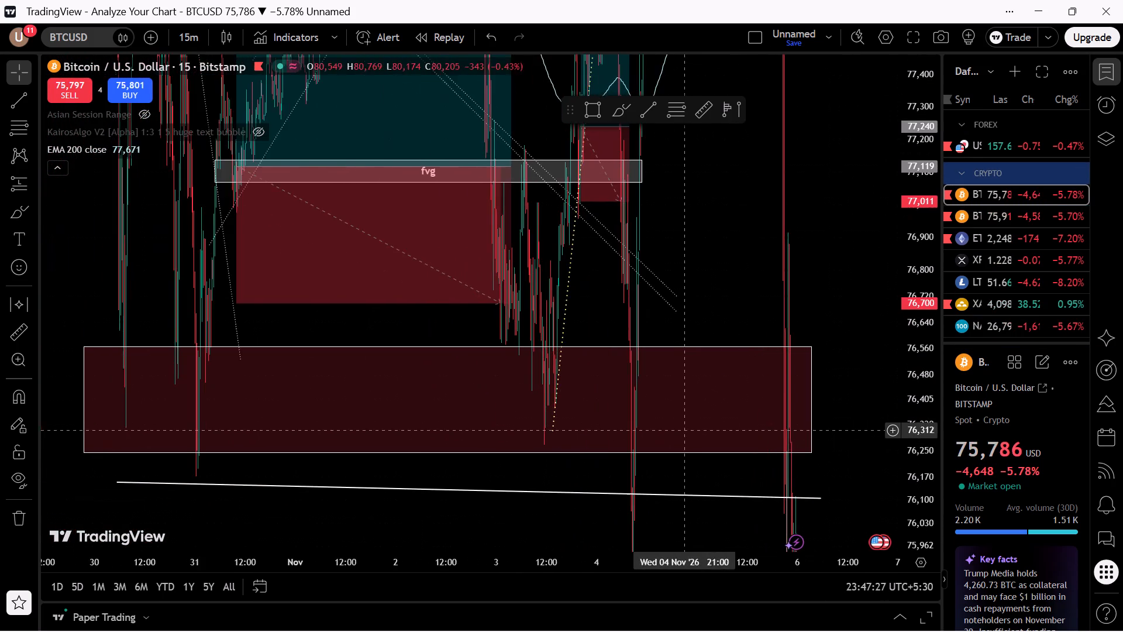
pyautogui.scroll(-1, 680, 434)
pyautogui.scroll(1, 678, 435)
pyautogui.scroll(-2, 677, 437)
pyautogui.scroll(4, 677, 440)
pyautogui.moveTo(912, 256); pyautogui.dragTo(913, 259)
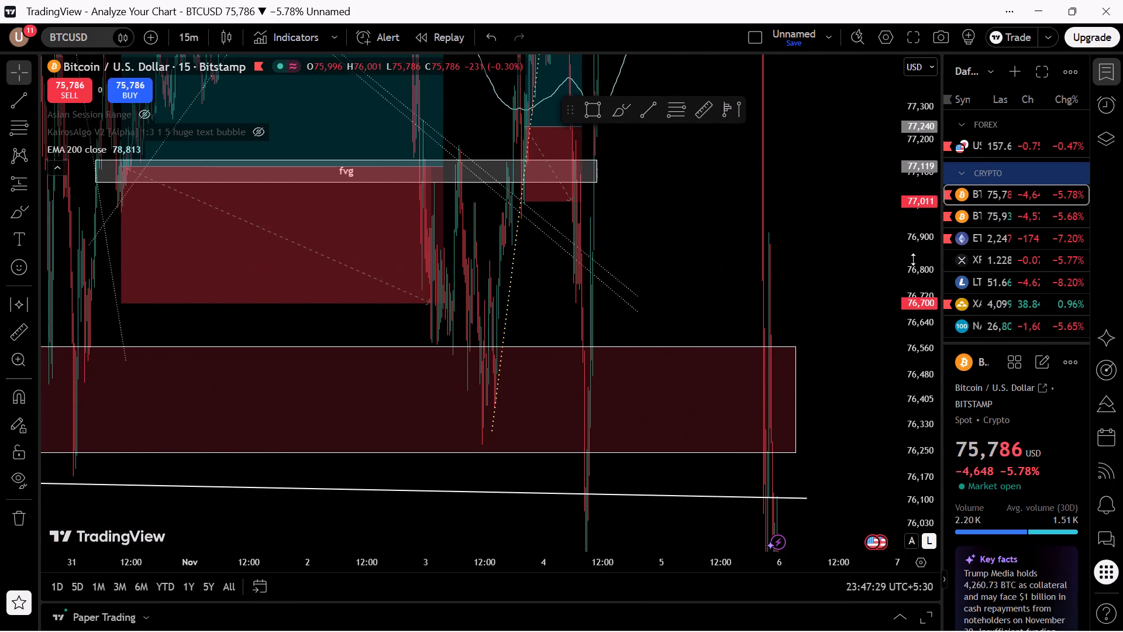
pyautogui.moveTo(913, 259); pyautogui.dragTo(841, 498)
pyautogui.moveTo(425, 448); pyautogui.dragTo(654, 485)
# Change the fill of the red zone between about 76,245 and 76,568 on the BTCUSD chart to grey.
pyautogui.click(620, 353)
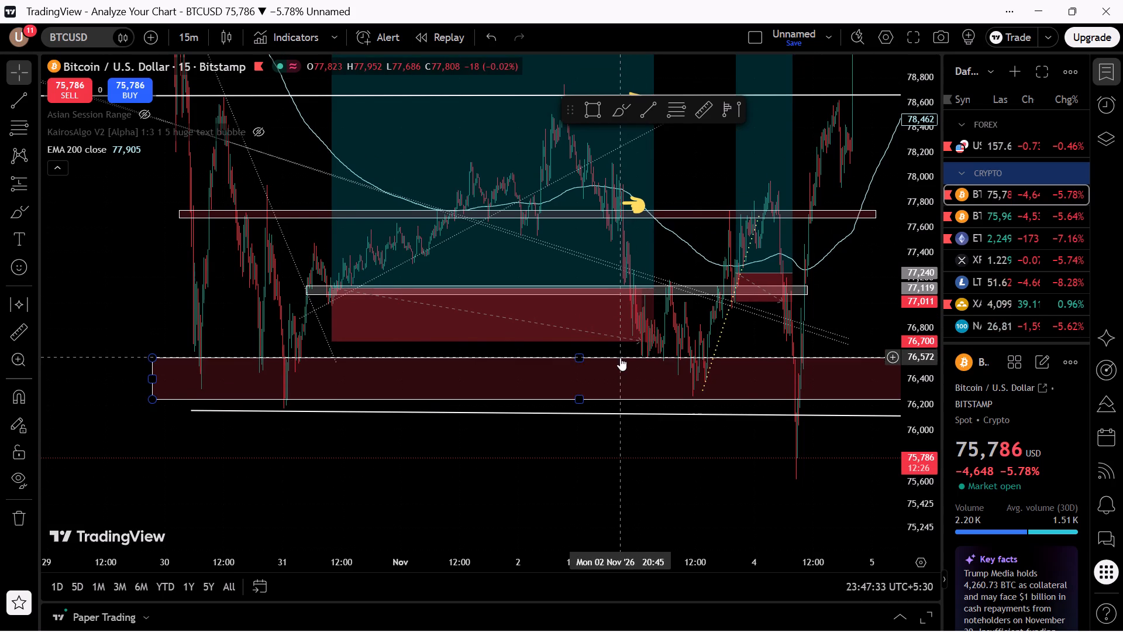
pyautogui.click(620, 358)
pyautogui.click(583, 370)
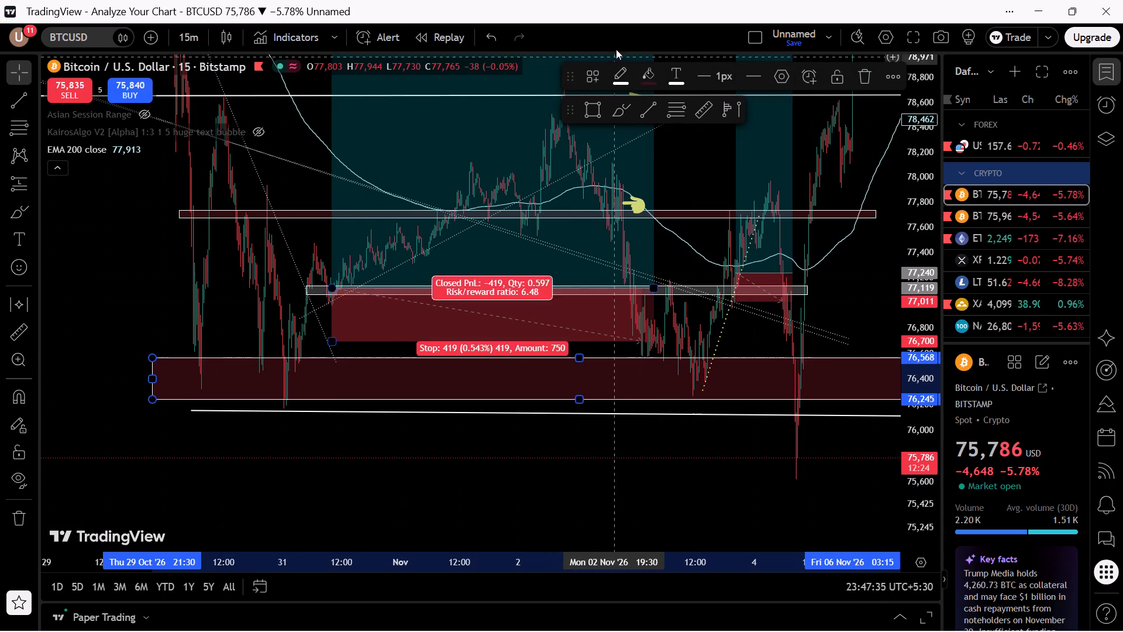
pyautogui.click(653, 68)
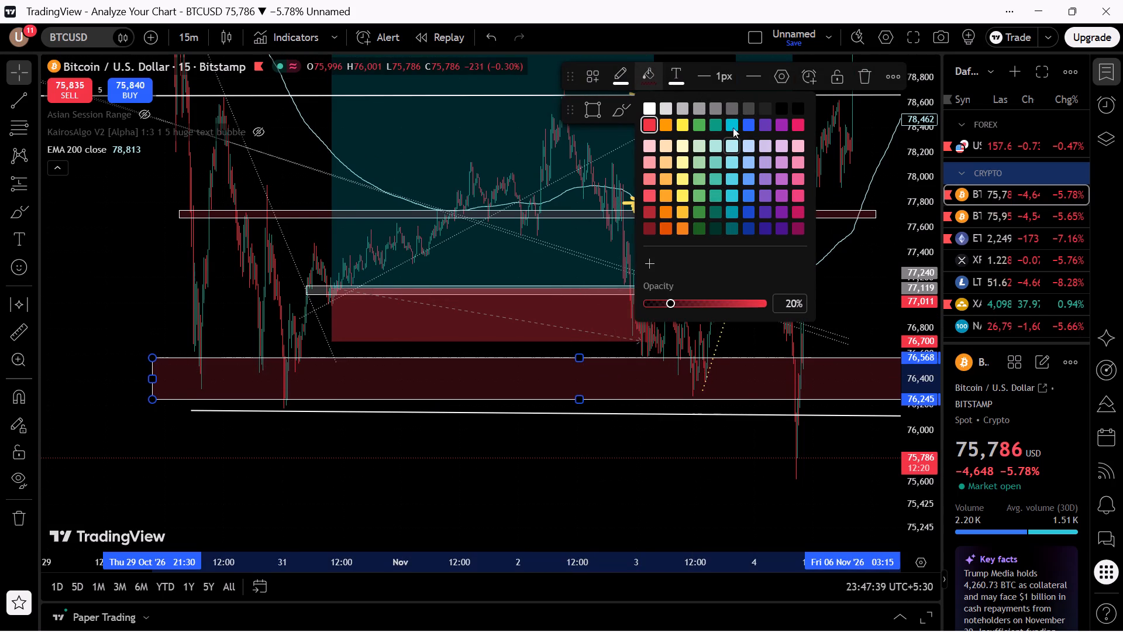
pyautogui.click(718, 107)
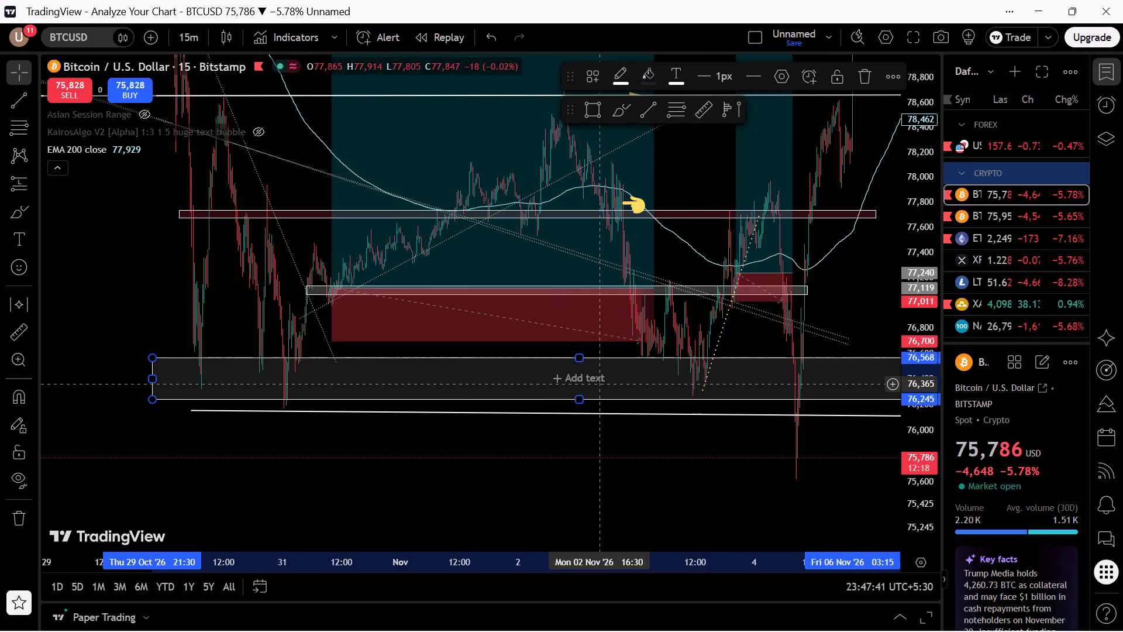
# Label the grey zone between about 76,245 and 76,568 with the text "support".
pyautogui.click(598, 379)
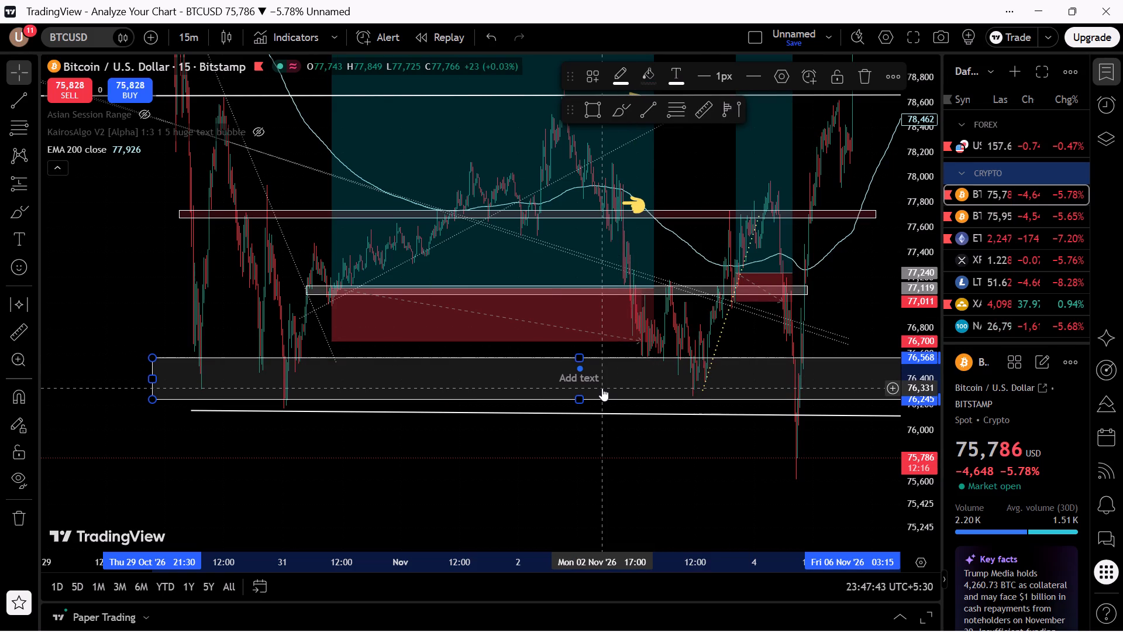
pyautogui.press('f')
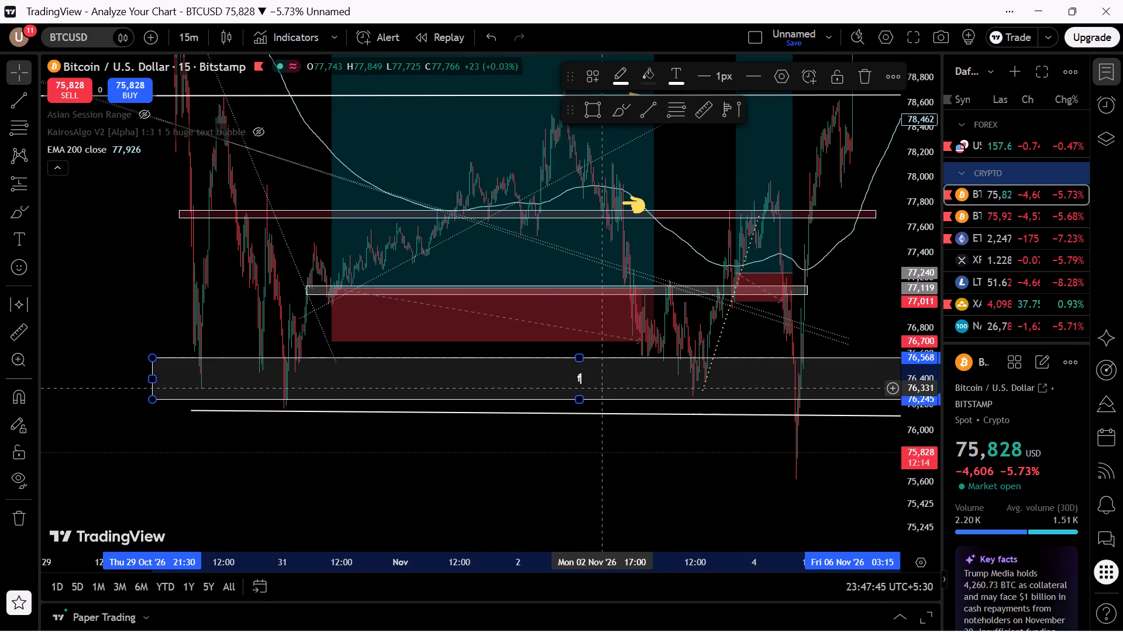
pyautogui.press('BackSpace')
pyautogui.press('s')
pyautogui.write('upport')
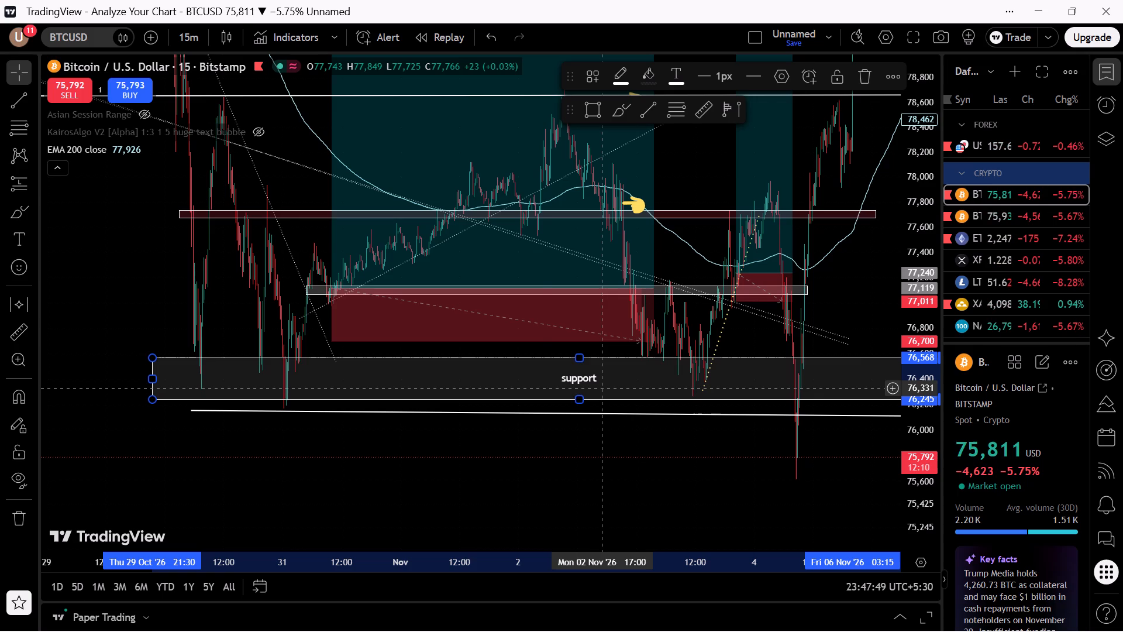
pyautogui.click(554, 461)
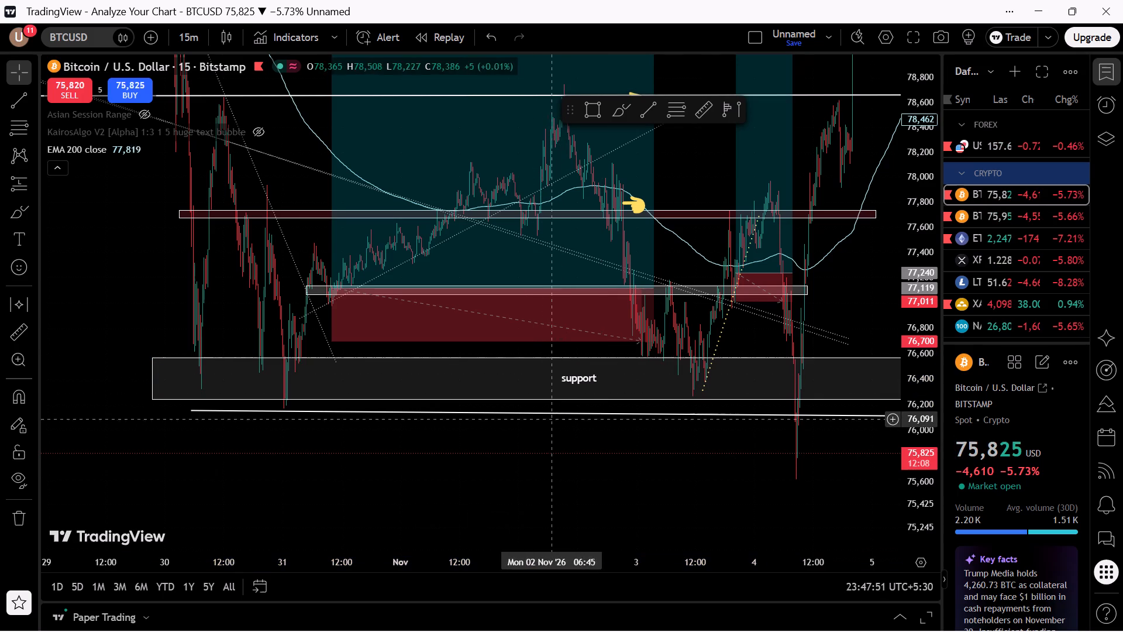
# Switch the BTCUSD chart to the 1-day interval.
pyautogui.click(197, 34)
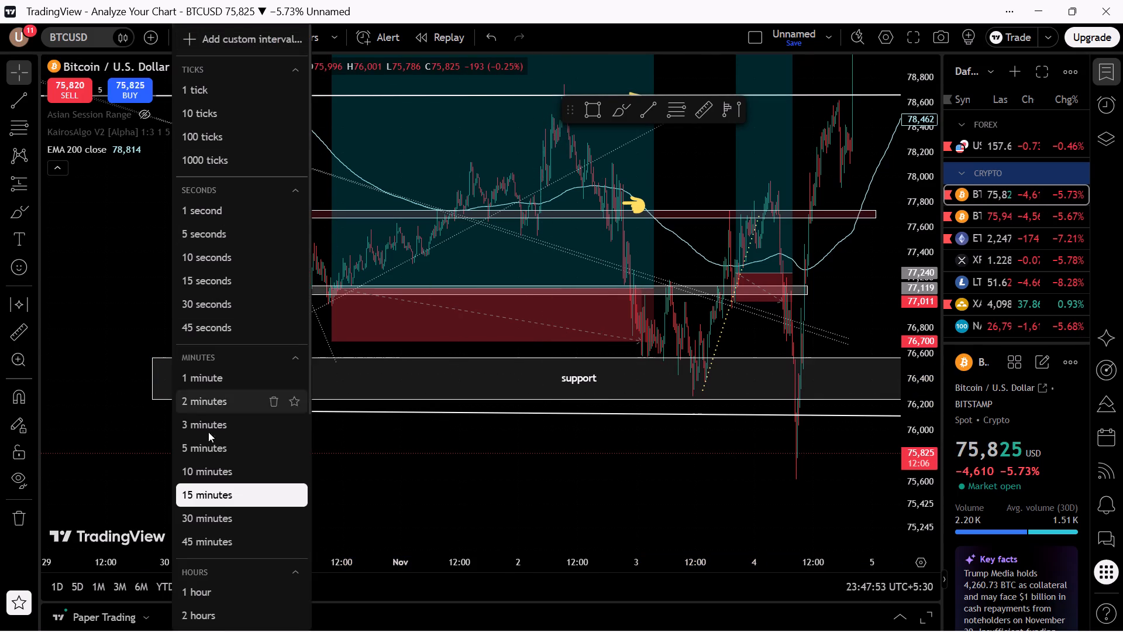
pyautogui.scroll(-3, 216, 534)
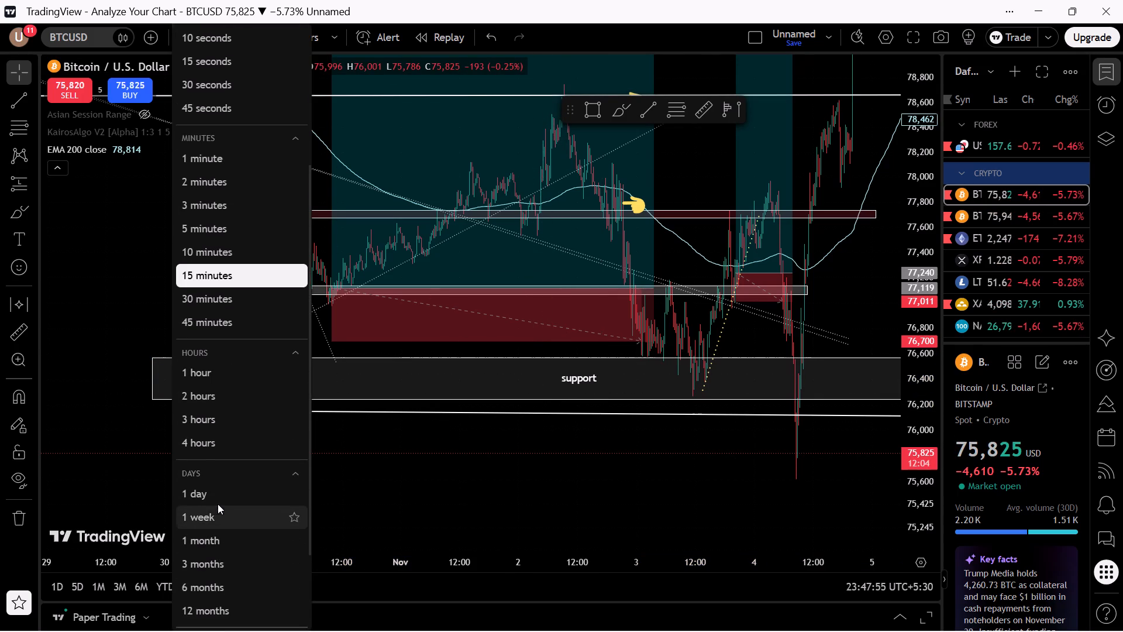
pyautogui.click(219, 494)
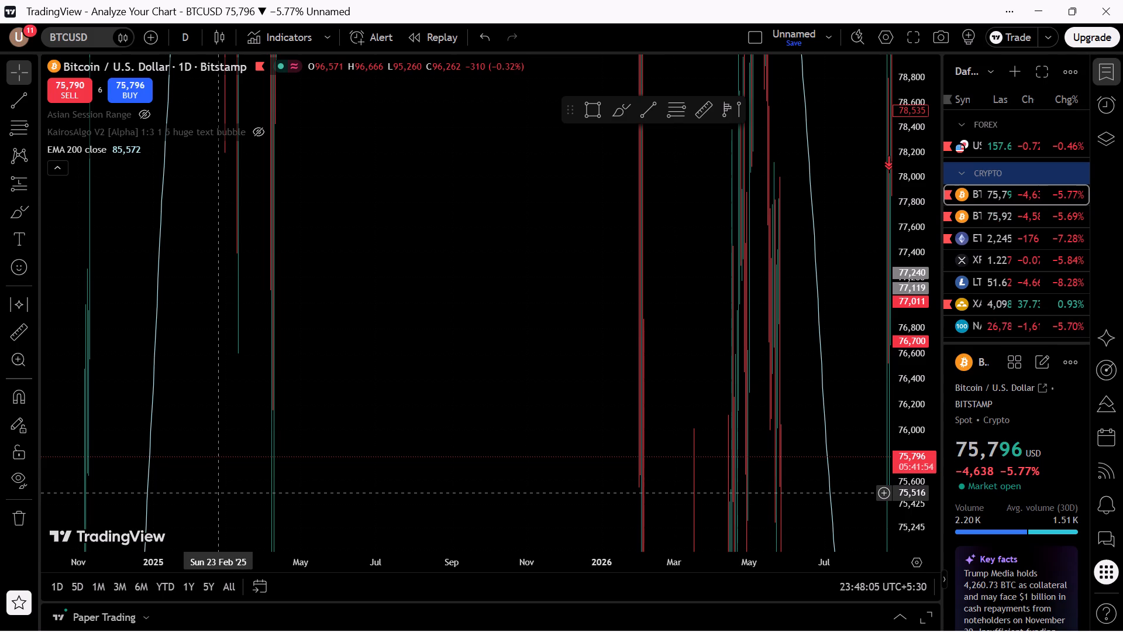
# Examine the BTCUSD daily candles from 29 October to 5 November around the support zone and the white line below it.
pyautogui.scroll(3, 739, 269)
pyautogui.scroll(-1, 678, 284)
pyautogui.scroll(2, 671, 286)
pyautogui.scroll(-2, 664, 291)
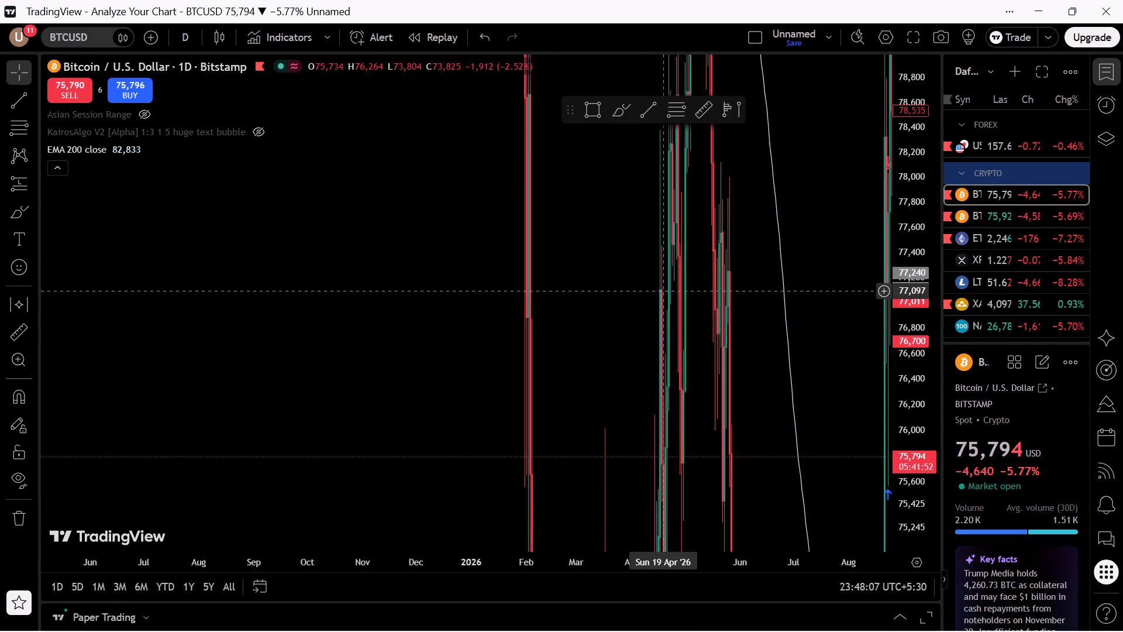
pyautogui.scroll(-1, 664, 291)
pyautogui.scroll(1, 664, 291)
pyautogui.scroll(-1, 664, 291)
pyautogui.scroll(1, 664, 291)
pyautogui.moveTo(805, 282); pyautogui.dragTo(143, 108)
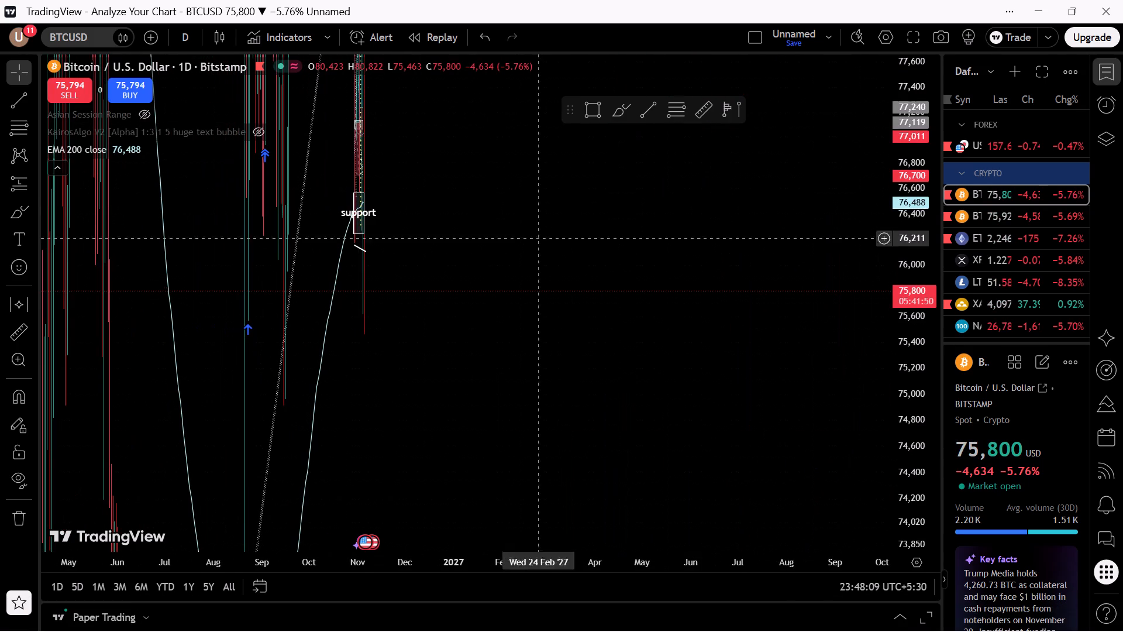
pyautogui.moveTo(929, 221); pyautogui.dragTo(914, 35)
pyautogui.moveTo(917, 286); pyautogui.dragTo(892, 113)
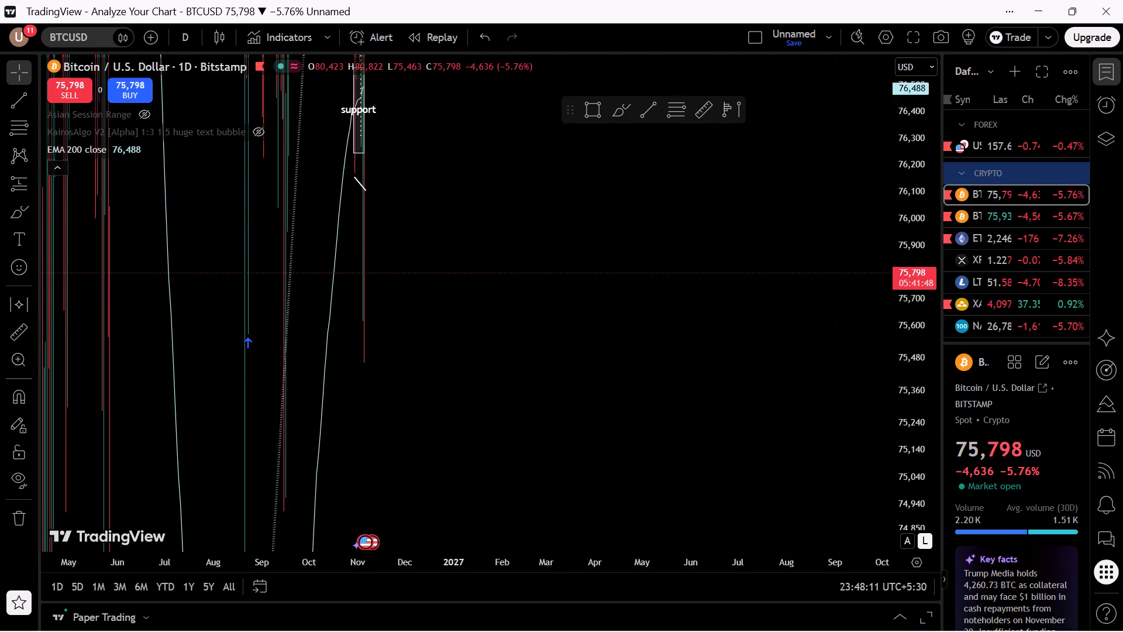
pyautogui.moveTo(892, 113); pyautogui.dragTo(892, 210)
pyautogui.moveTo(908, 271); pyautogui.dragTo(900, 80)
pyautogui.moveTo(897, 214); pyautogui.dragTo(884, 88)
pyautogui.moveTo(727, 169); pyautogui.dragTo(895, 431)
pyautogui.scroll(2, 837, 449)
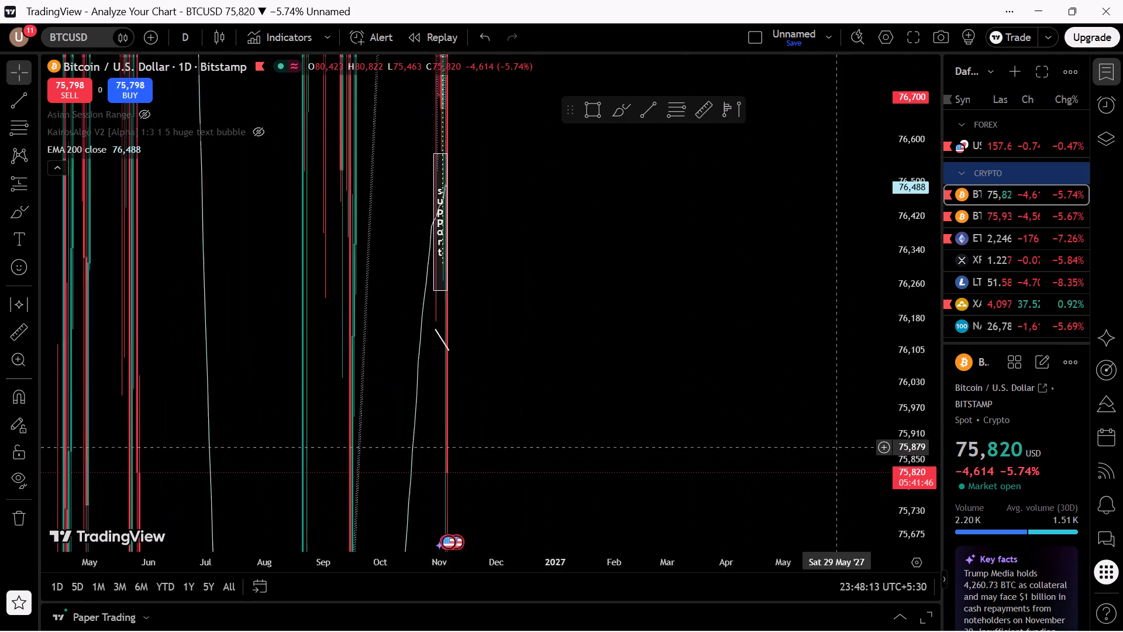
pyautogui.scroll(7, 836, 447)
pyautogui.moveTo(344, 420); pyautogui.dragTo(823, 444)
pyautogui.scroll(6, 794, 410)
pyautogui.scroll(-1, 787, 399)
pyautogui.scroll(1, 756, 360)
pyautogui.scroll(-1, 755, 359)
pyautogui.moveTo(579, 412); pyautogui.dragTo(894, 416)
pyautogui.scroll(4, 894, 420)
pyautogui.scroll(-1, 889, 416)
pyautogui.scroll(11, 799, 441)
pyautogui.moveTo(521, 403); pyautogui.dragTo(937, 488)
pyautogui.scroll(4, 913, 496)
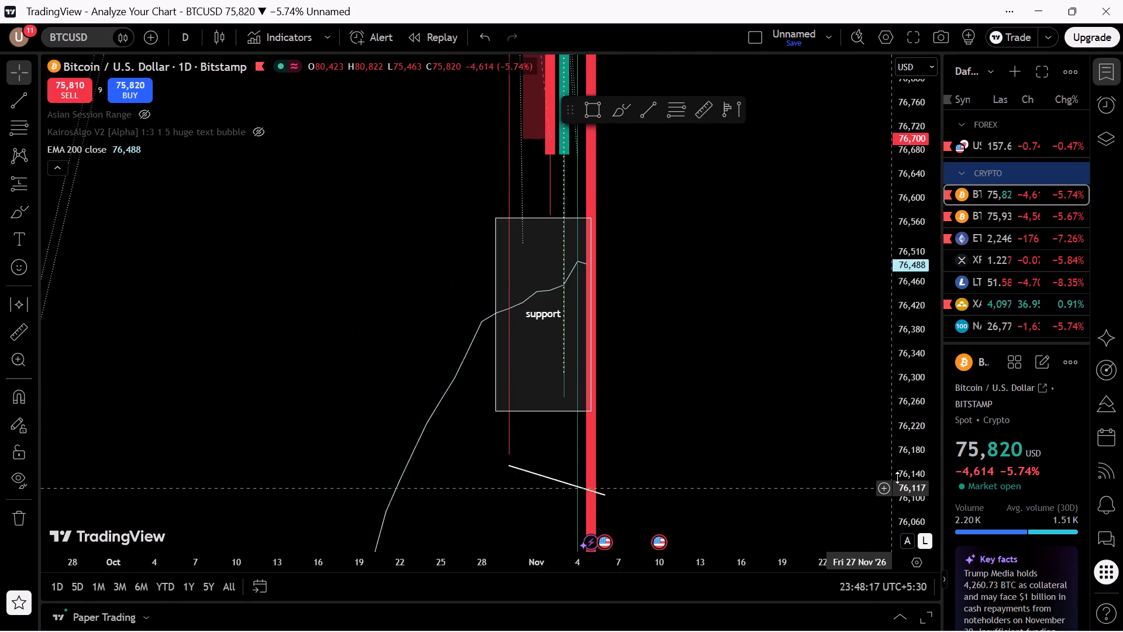
pyautogui.scroll(14, 760, 454)
pyautogui.moveTo(931, 222); pyautogui.dragTo(923, 254)
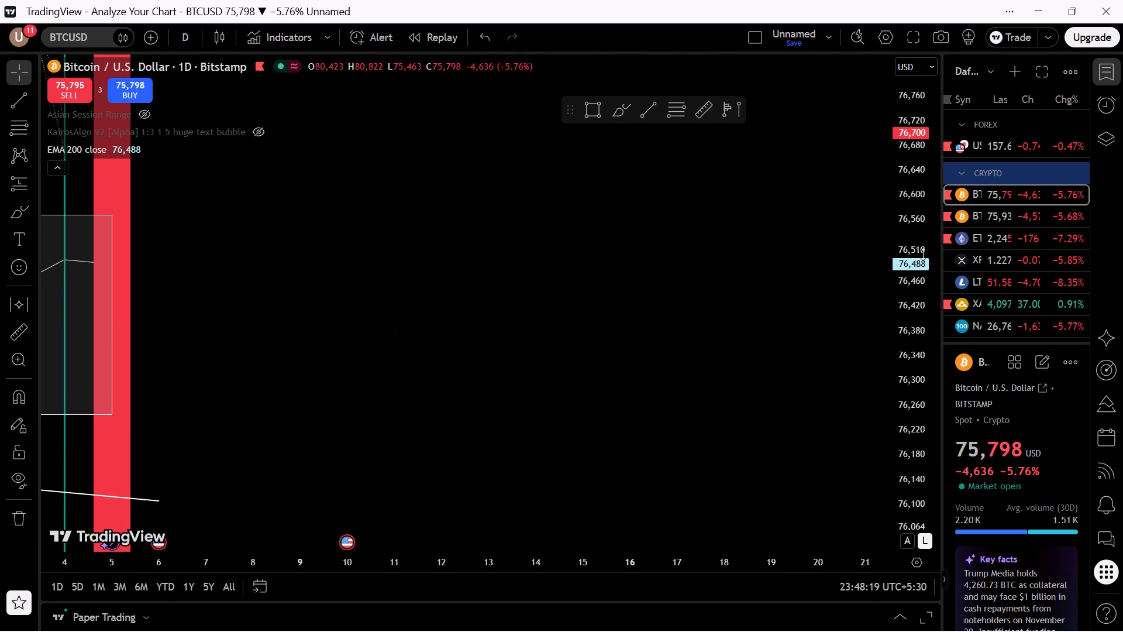
pyautogui.moveTo(923, 254); pyautogui.dragTo(896, 631)
pyautogui.moveTo(540, 337); pyautogui.dragTo(1057, 461)
pyautogui.scroll(4, 881, 430)
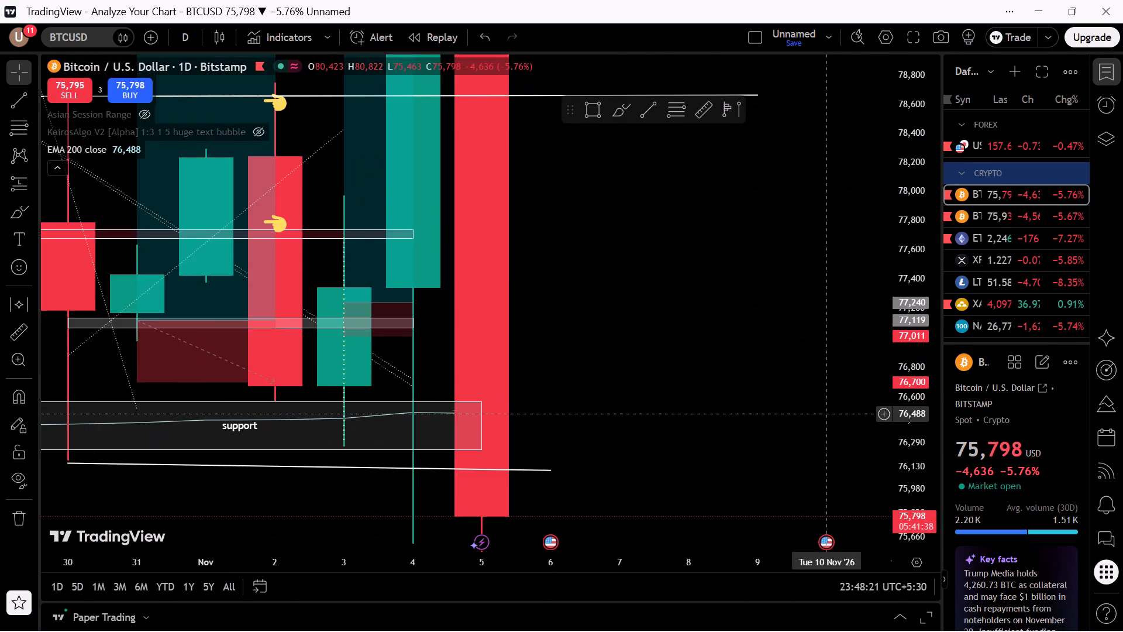
pyautogui.moveTo(761, 404); pyautogui.dragTo(859, 294)
# Move the white line under the support zone down to the 5 November candle's low and level it at about 75,460.
pyautogui.click(635, 390)
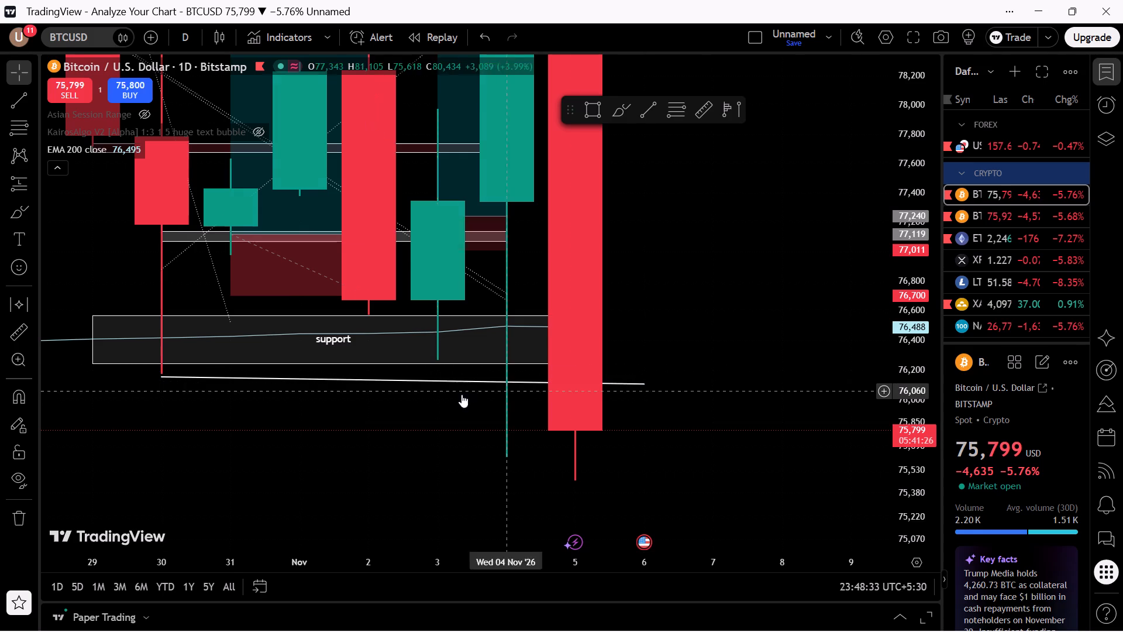
pyautogui.click(645, 383)
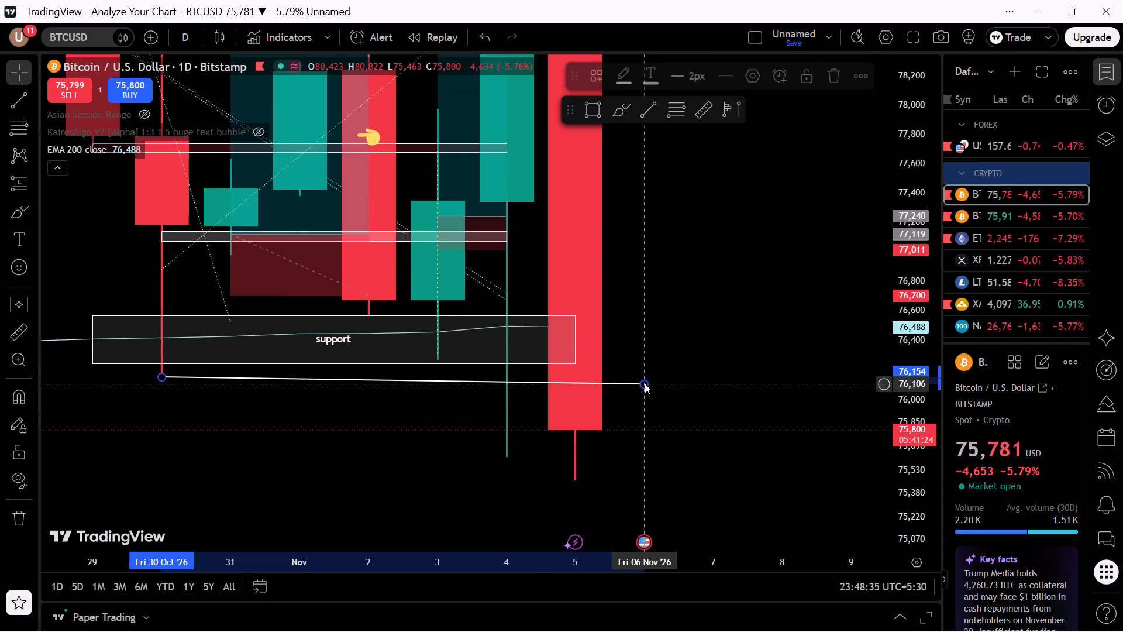
pyautogui.moveTo(516, 380); pyautogui.dragTo(590, 490)
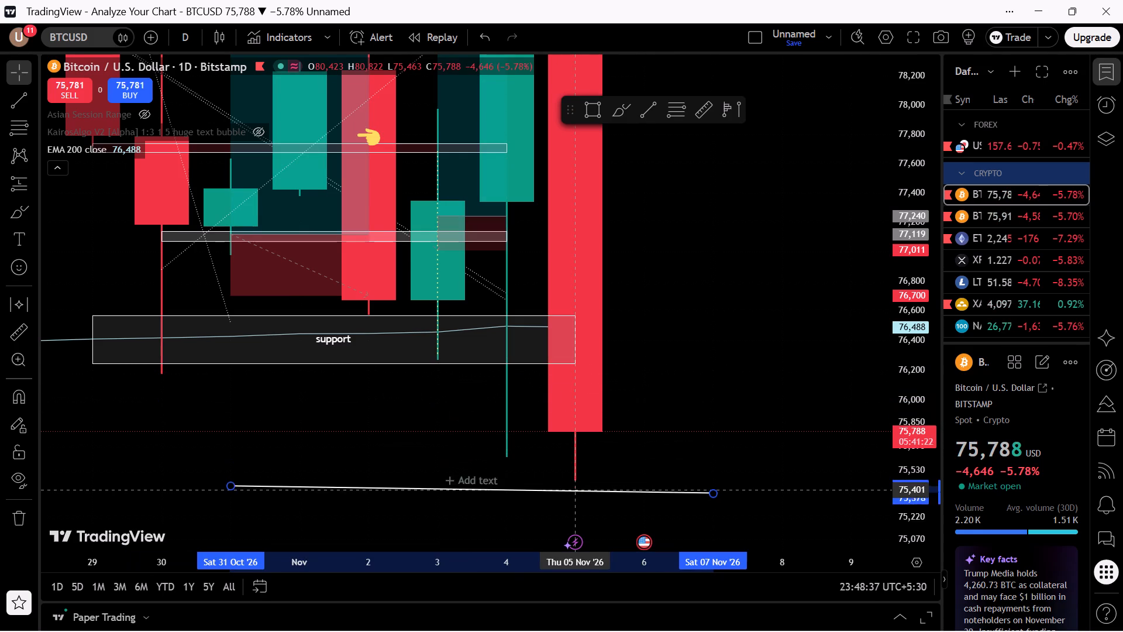
pyautogui.moveTo(590, 490); pyautogui.dragTo(630, 483)
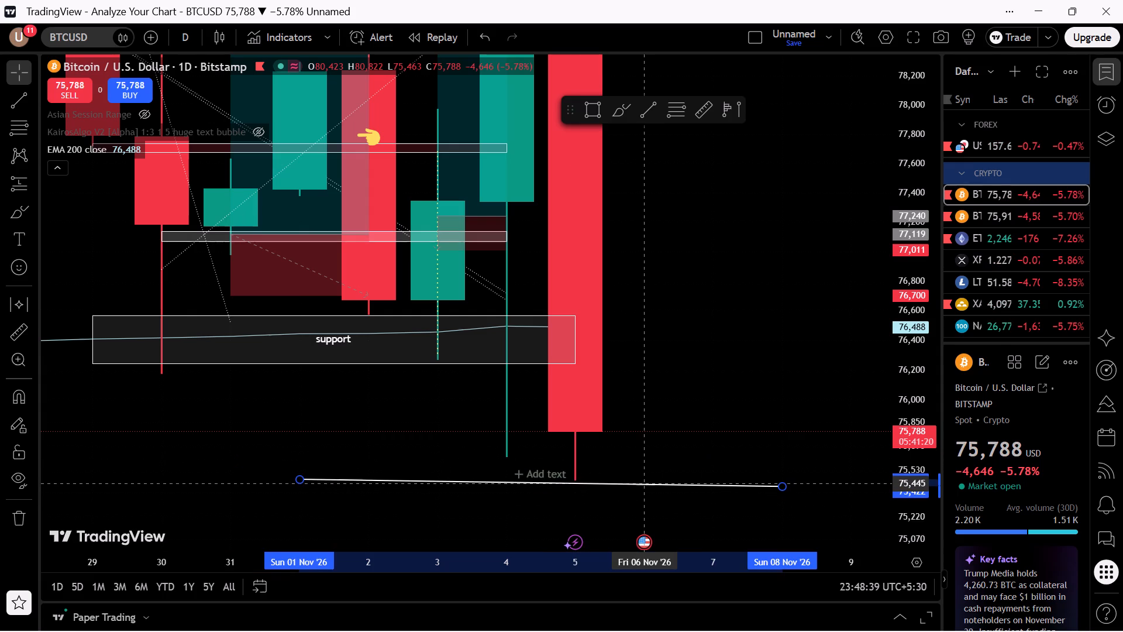
pyautogui.moveTo(630, 483); pyautogui.dragTo(632, 481)
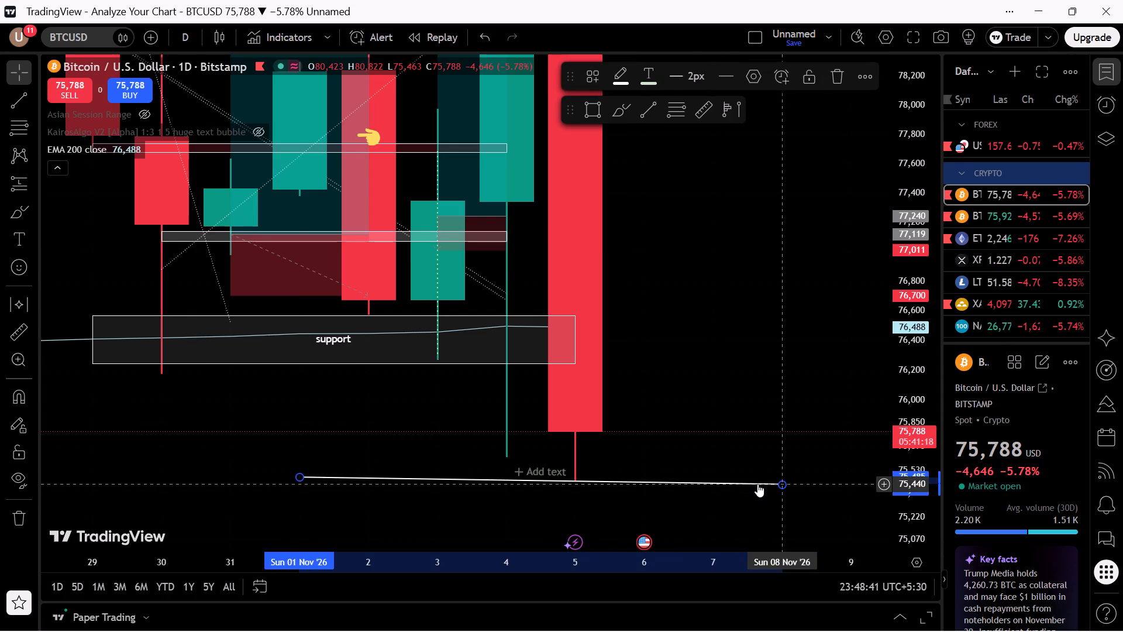
pyautogui.moveTo(778, 487); pyautogui.dragTo(779, 487)
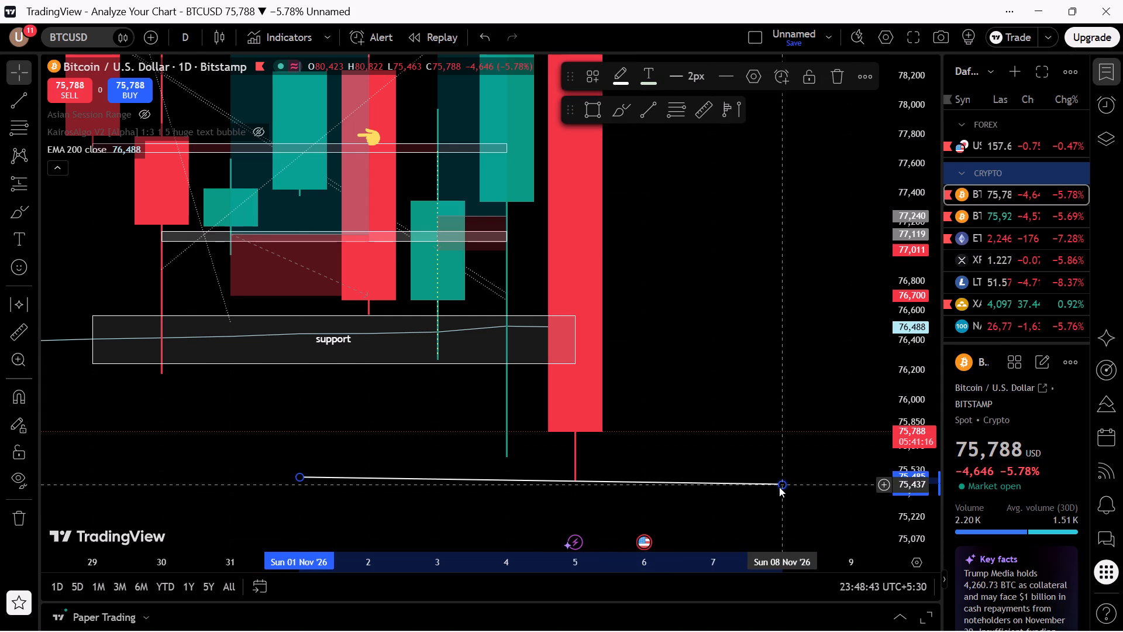
pyautogui.moveTo(779, 487); pyautogui.dragTo(781, 476)
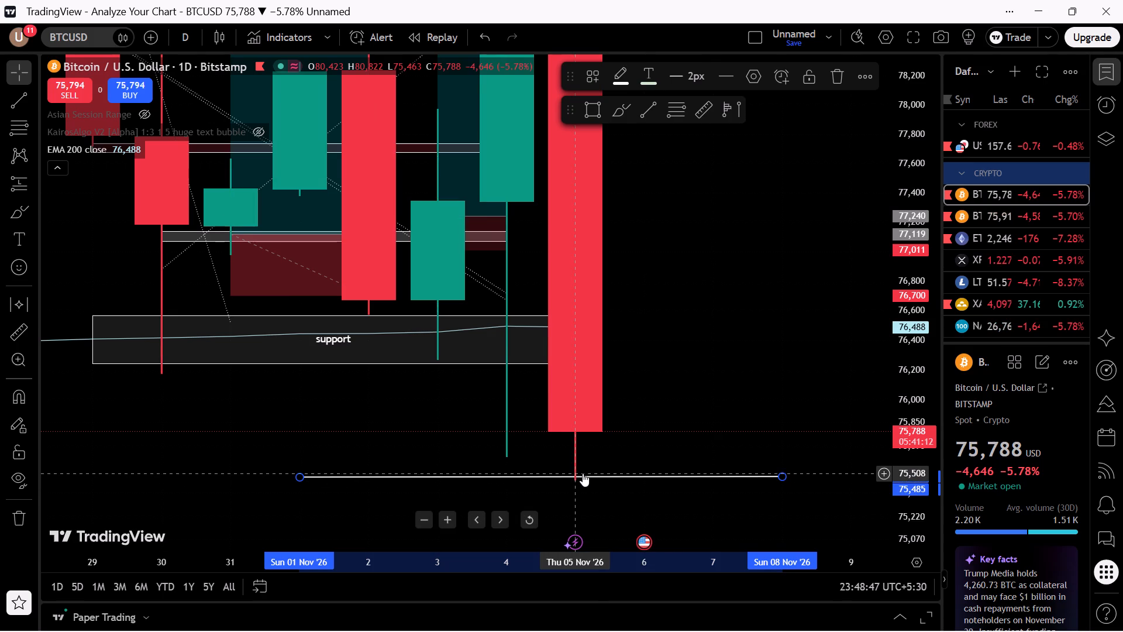
pyautogui.moveTo(583, 476); pyautogui.dragTo(591, 479)
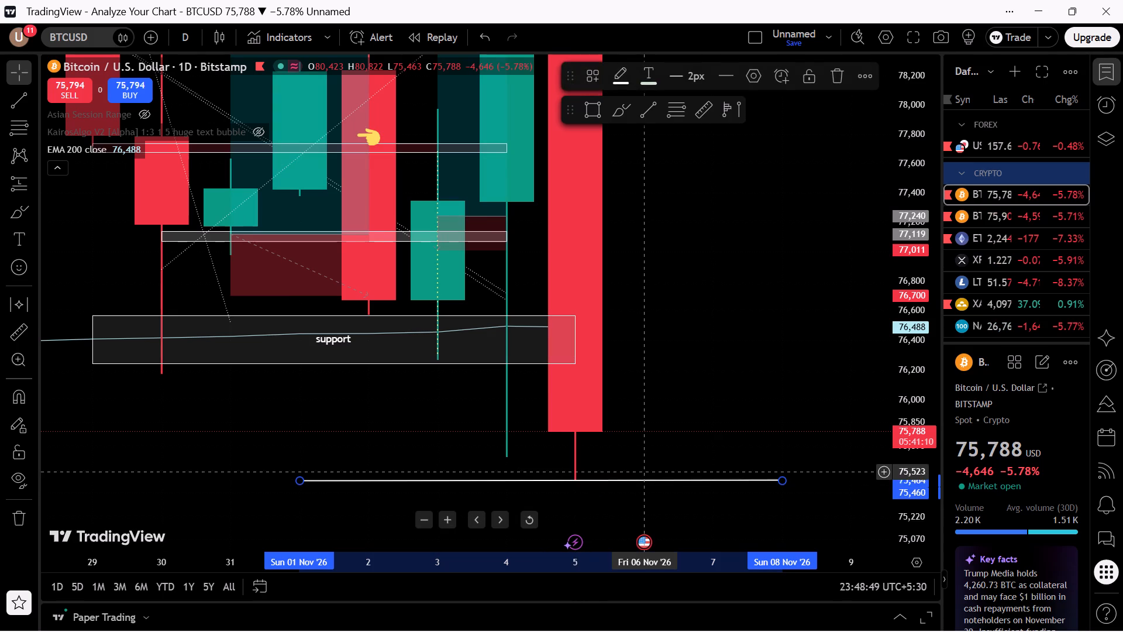
pyautogui.click(677, 456)
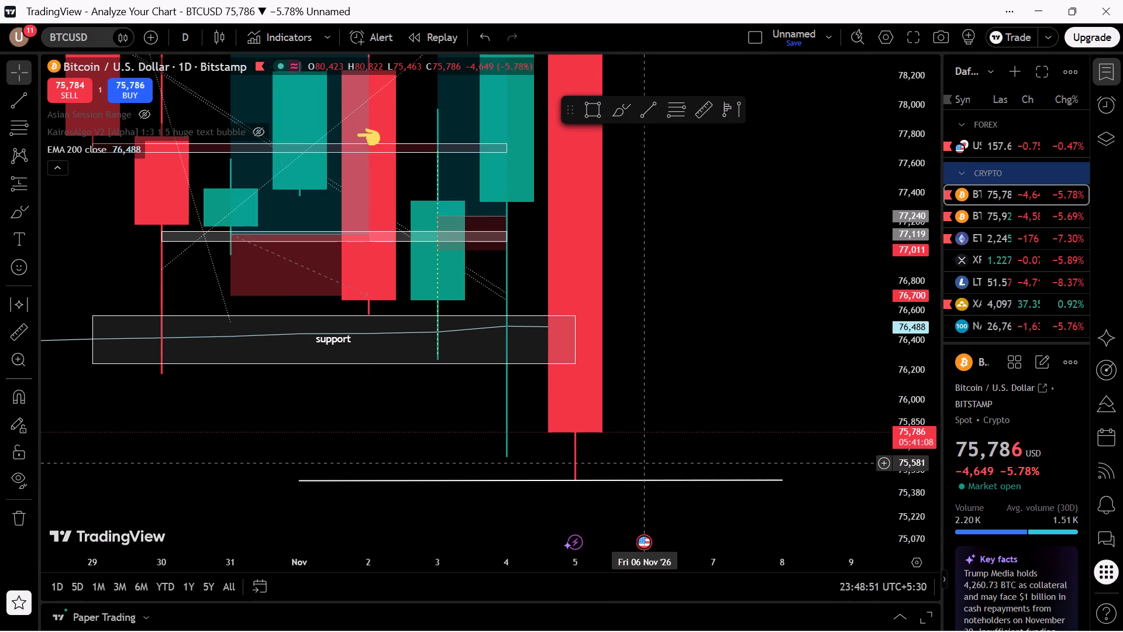
# Raise the long white line crossing the 5 November candle to the 4 November candle's high, at about 81,100.
pyautogui.moveTo(698, 384); pyautogui.dragTo(704, 507)
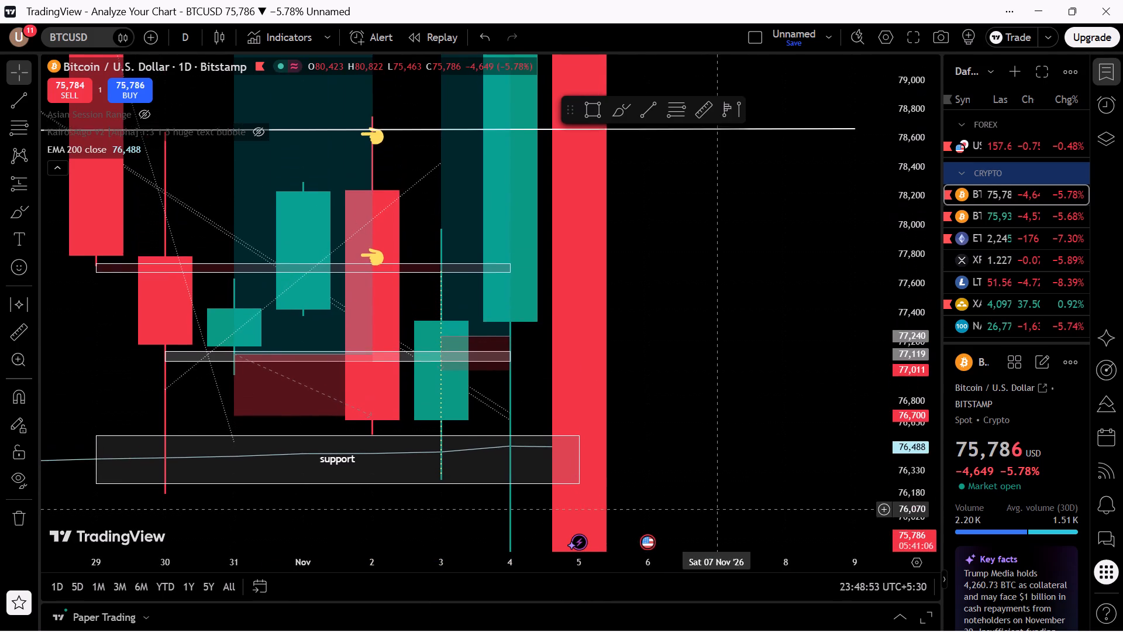
pyautogui.moveTo(914, 336); pyautogui.dragTo(895, 507)
pyautogui.moveTo(752, 400); pyautogui.dragTo(753, 576)
pyautogui.moveTo(728, 477); pyautogui.dragTo(798, 475)
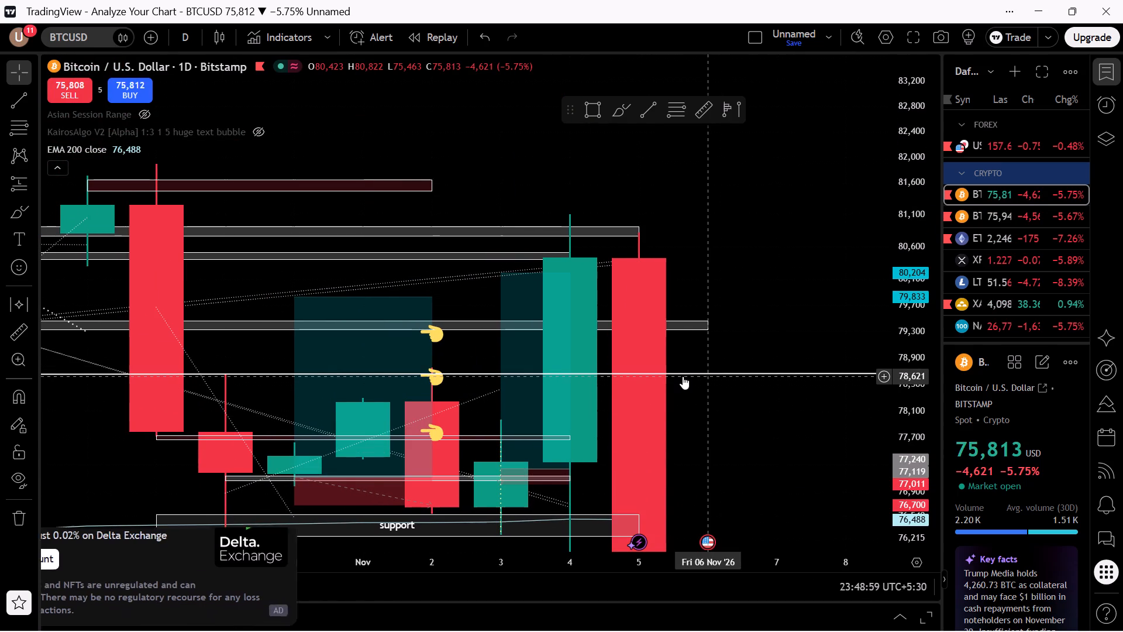
pyautogui.moveTo(741, 291); pyautogui.dragTo(819, 412)
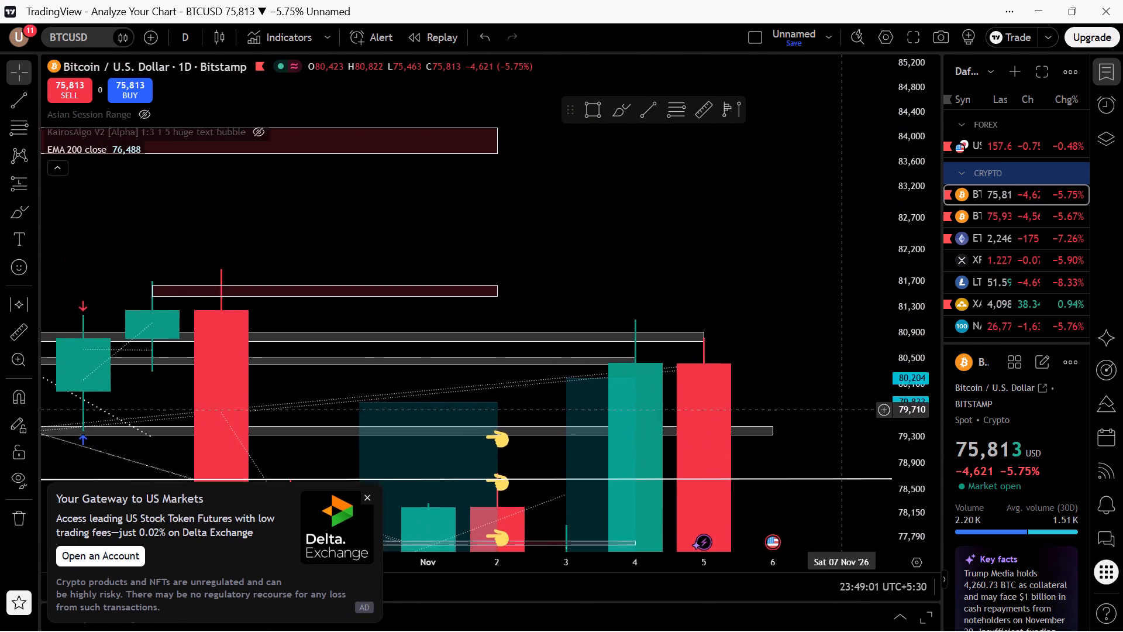
pyautogui.moveTo(819, 412); pyautogui.dragTo(767, 382)
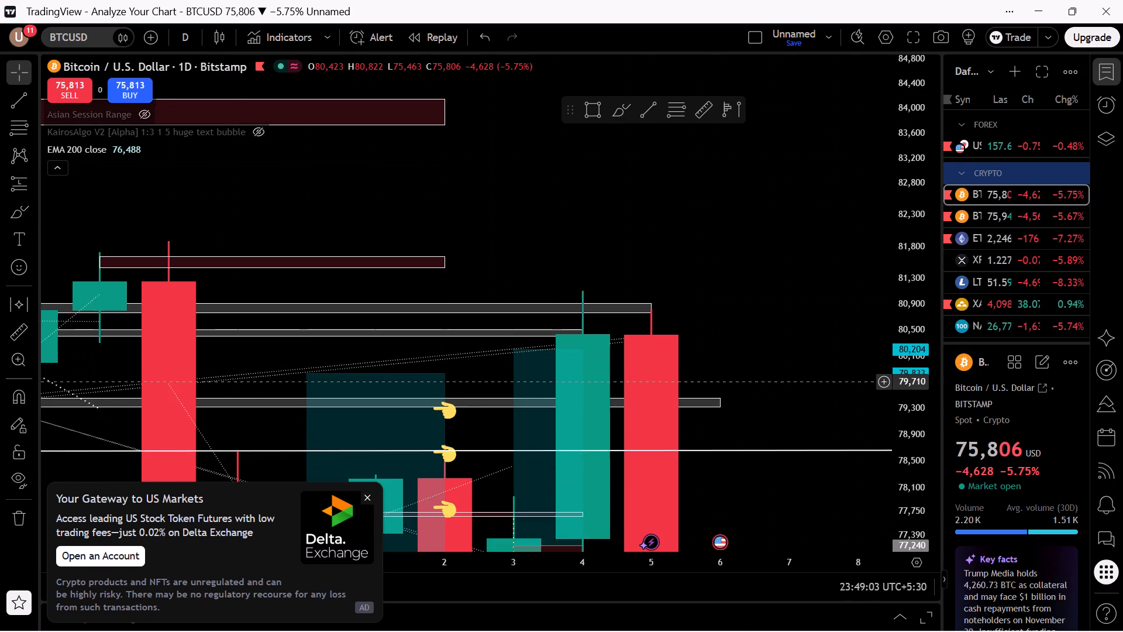
pyautogui.moveTo(767, 382); pyautogui.dragTo(764, 385)
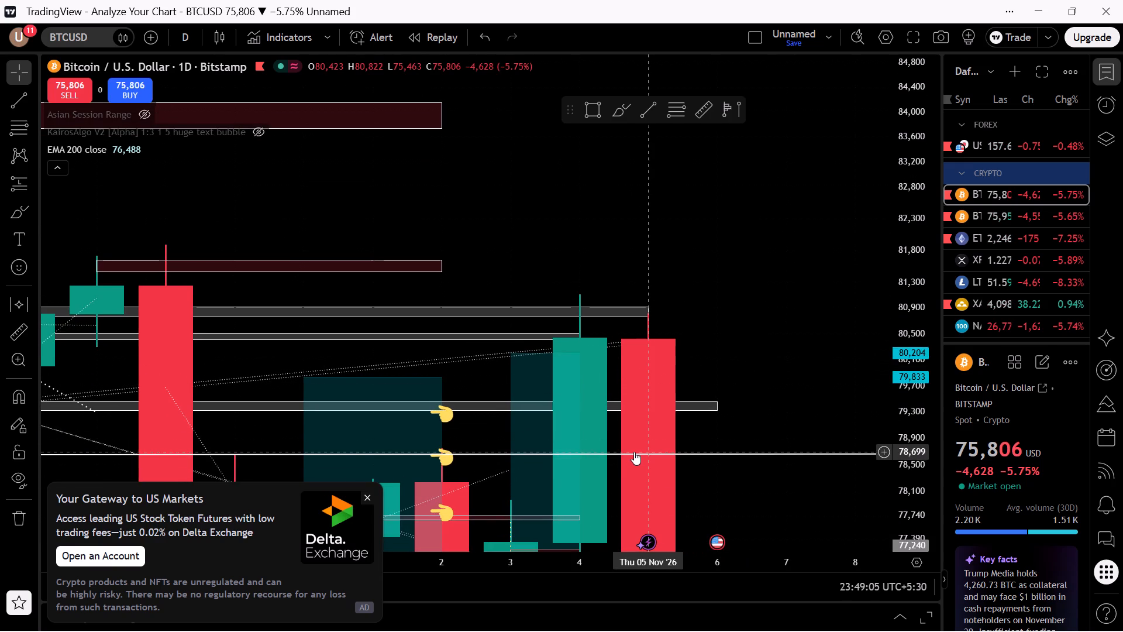
pyautogui.moveTo(634, 452); pyautogui.dragTo(642, 291)
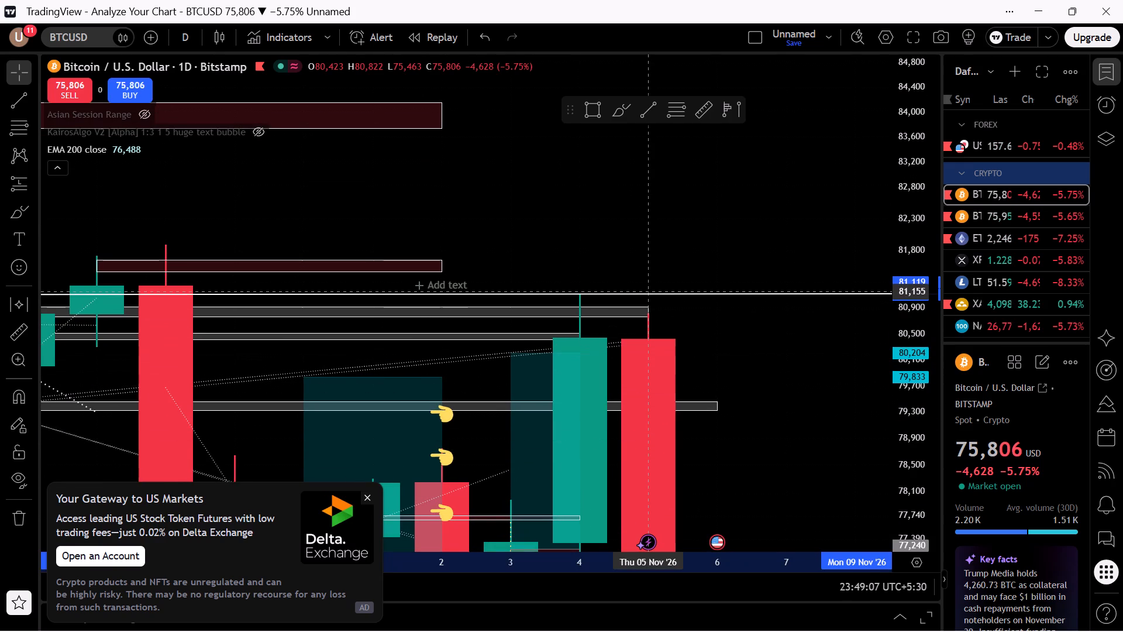
pyautogui.moveTo(642, 291); pyautogui.dragTo(643, 292)
# Label the white line at the 4 November high with the text "previous day low".
pyautogui.click(439, 287)
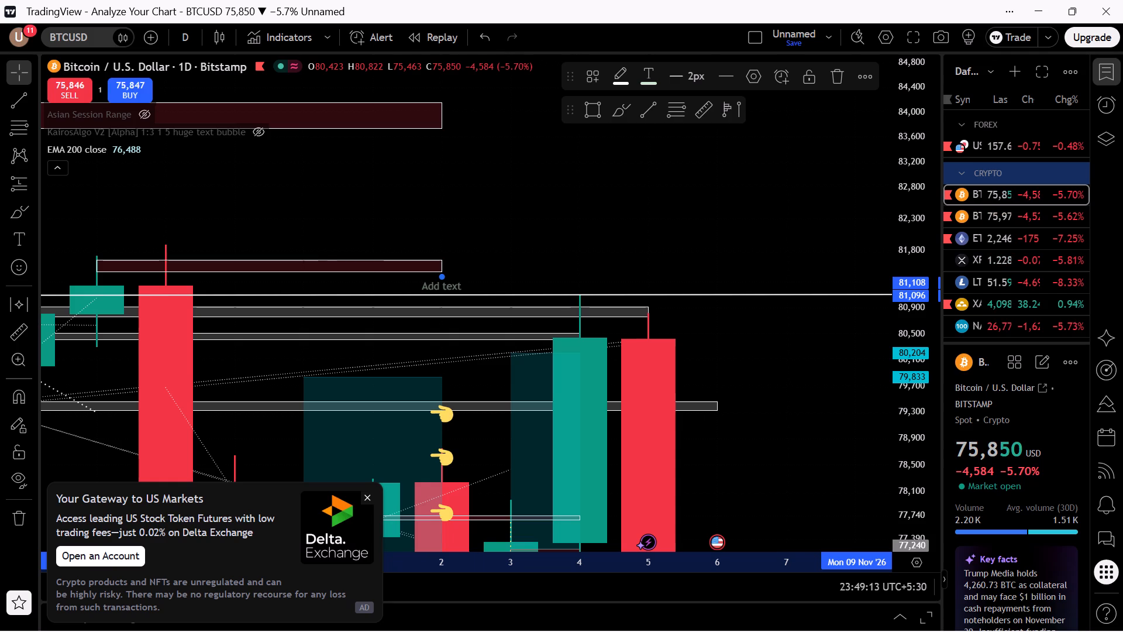
pyautogui.write('previous da')
pyautogui.write('y low')
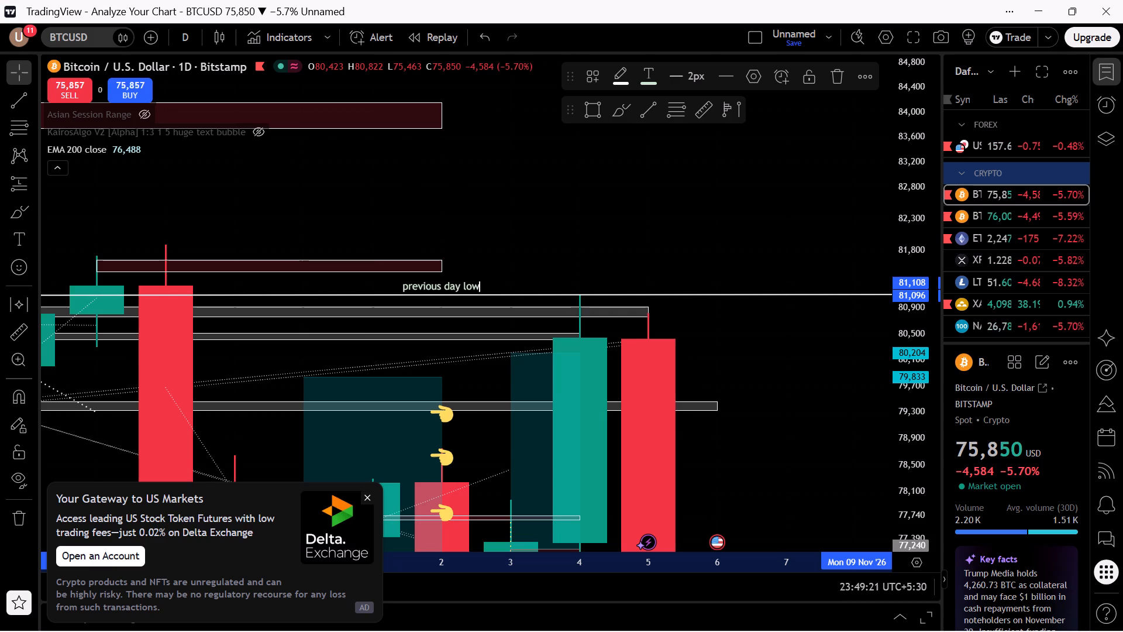
pyautogui.click(740, 350)
# Shift the upper "previous day low" line forward in time so it ends on 12 November, at about 81,090.
pyautogui.moveTo(740, 355); pyautogui.dragTo(743, 166)
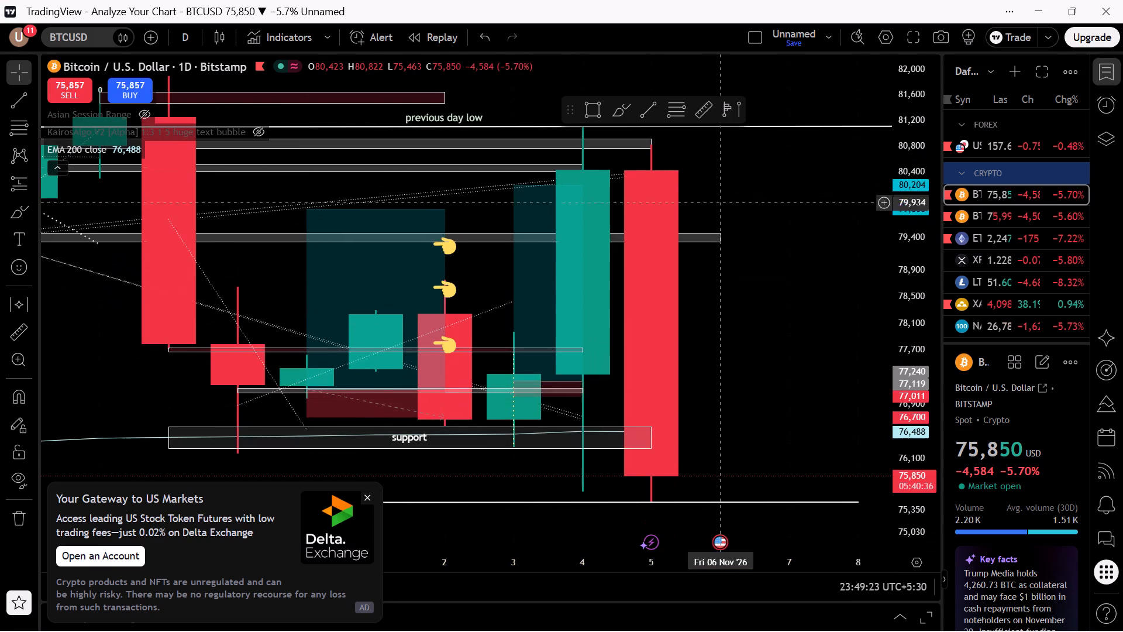
pyautogui.moveTo(747, 203); pyautogui.dragTo(553, 331)
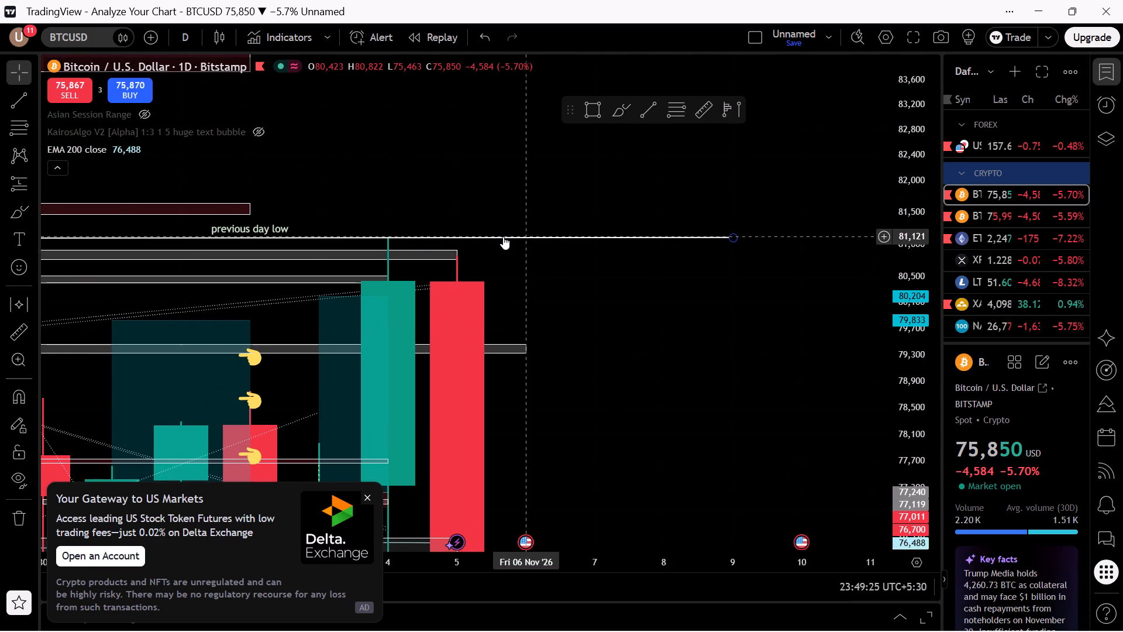
pyautogui.moveTo(501, 236); pyautogui.dragTo(688, 238)
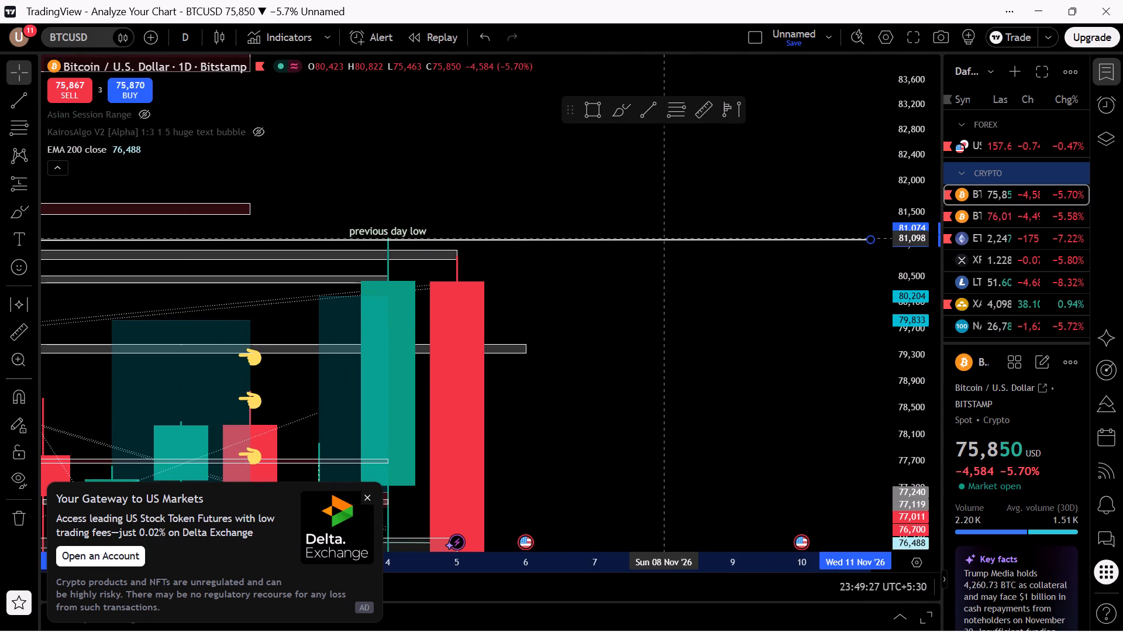
pyautogui.moveTo(688, 238); pyautogui.dragTo(748, 236)
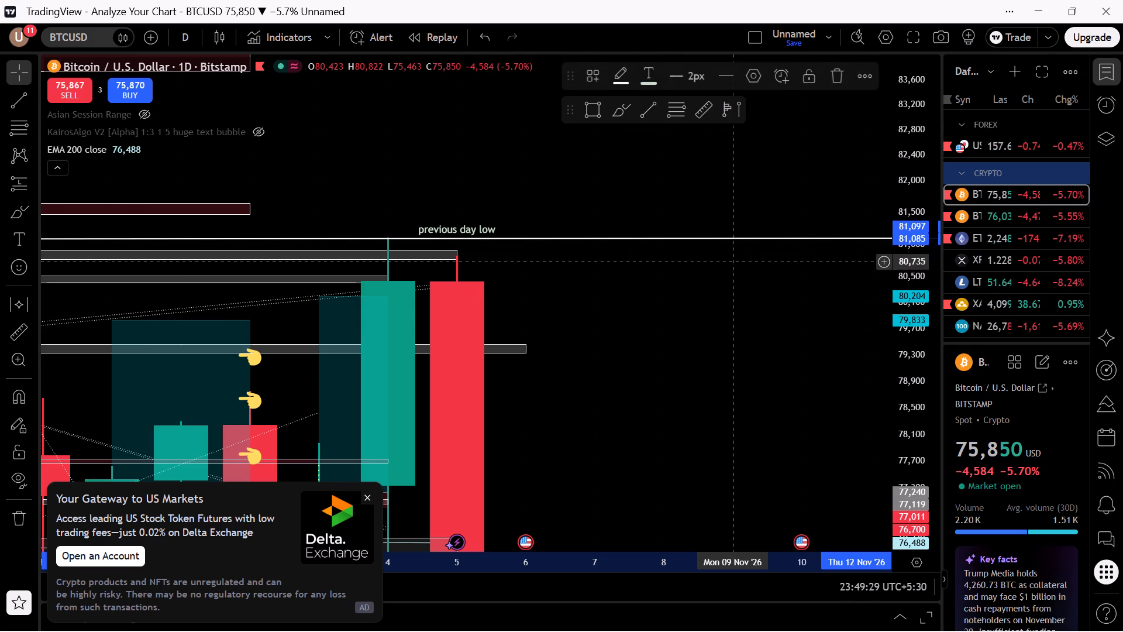
# Label the white line at the 5 November candle's low with the text "previous day low".
pyautogui.moveTo(676, 283); pyautogui.dragTo(790, 131)
pyautogui.click(647, 469)
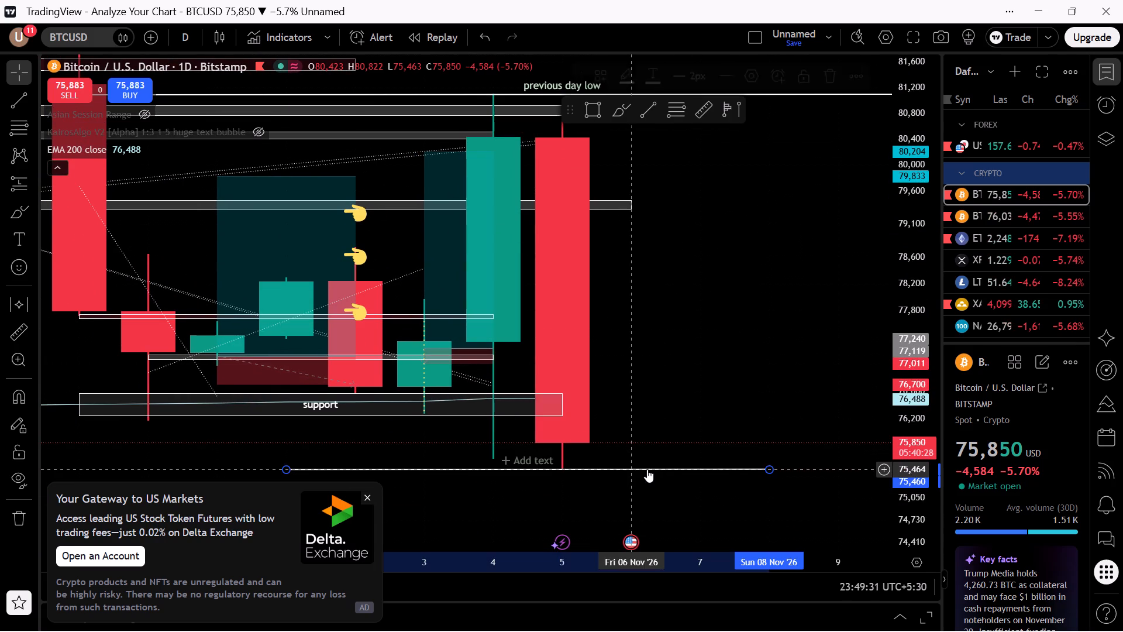
pyautogui.click(547, 469)
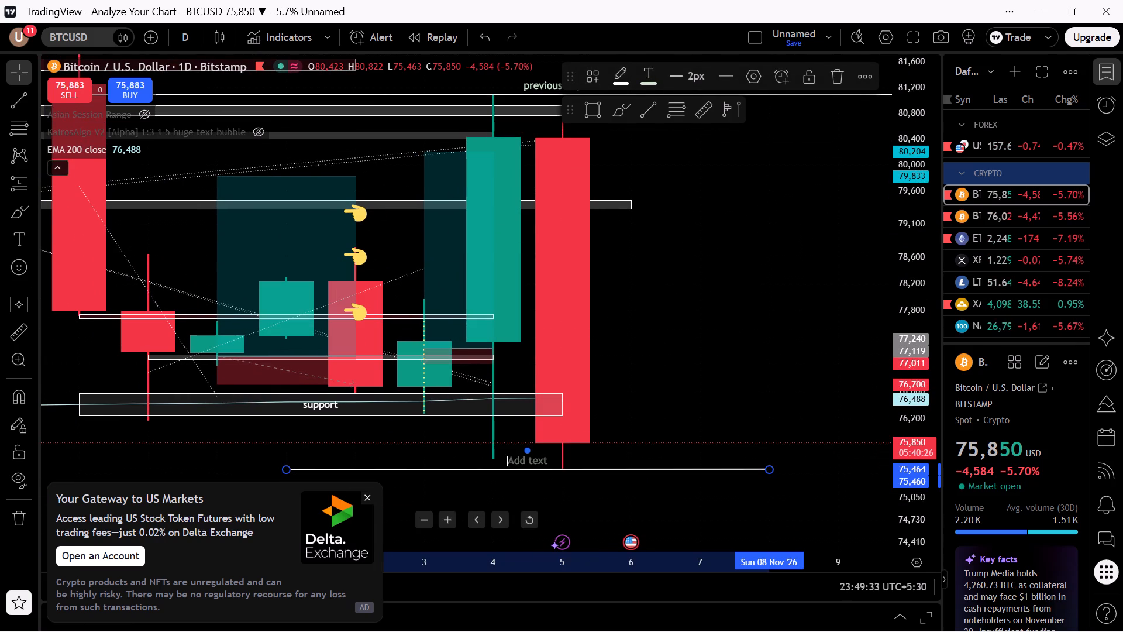
pyautogui.press('p')
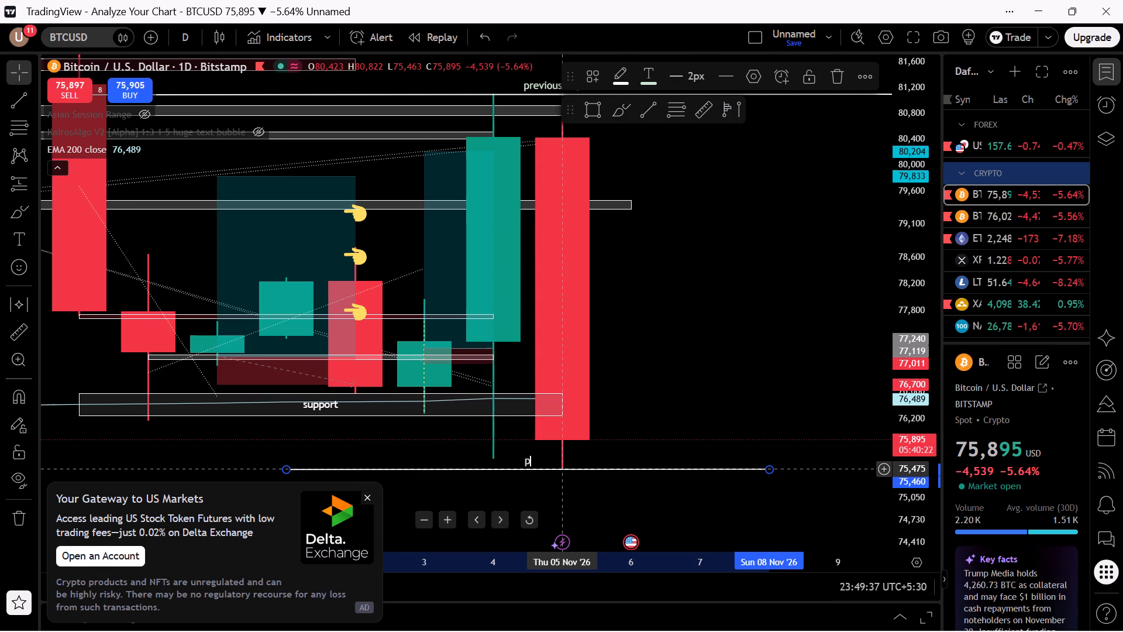
pyautogui.write('revious')
pyautogui.press('space')
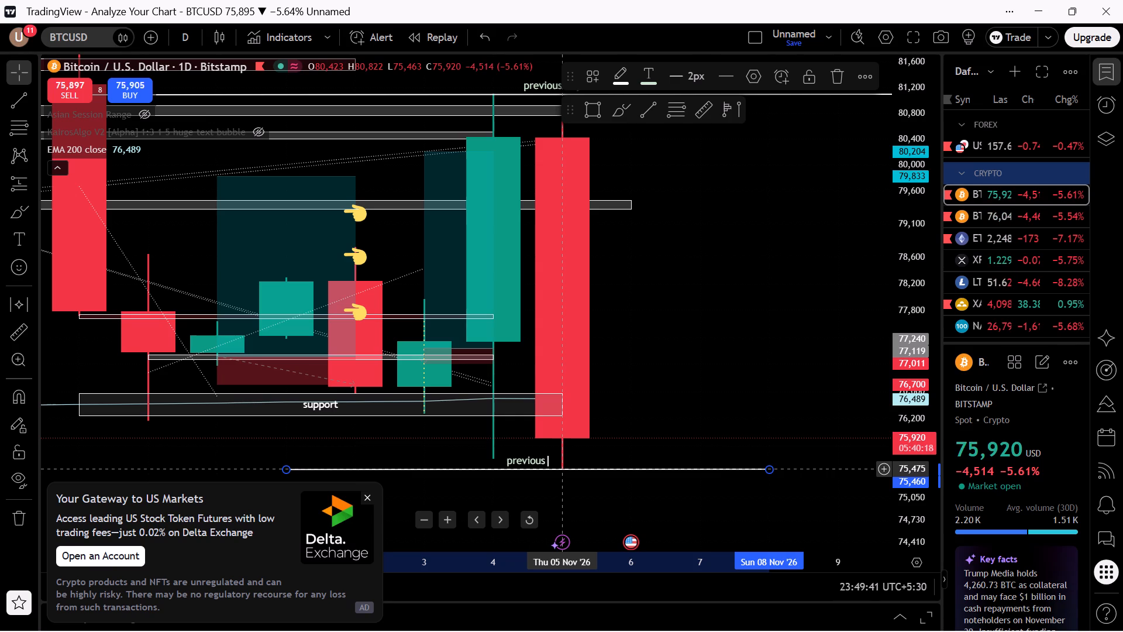
pyautogui.press('d')
pyautogui.press('a')
pyautogui.write('y')
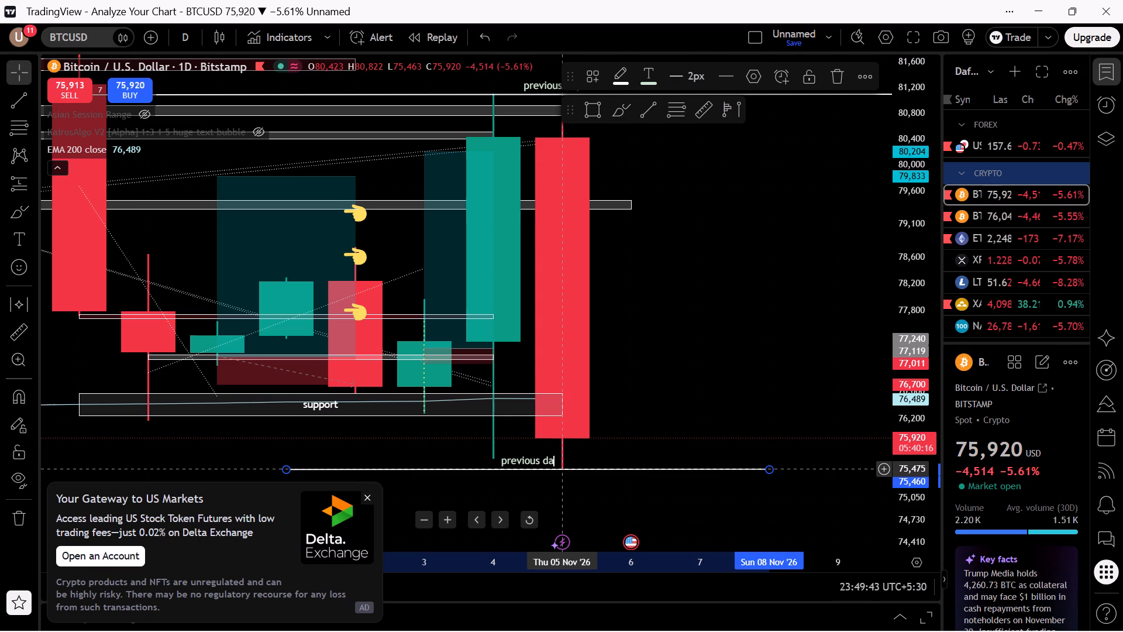
pyautogui.press('space')
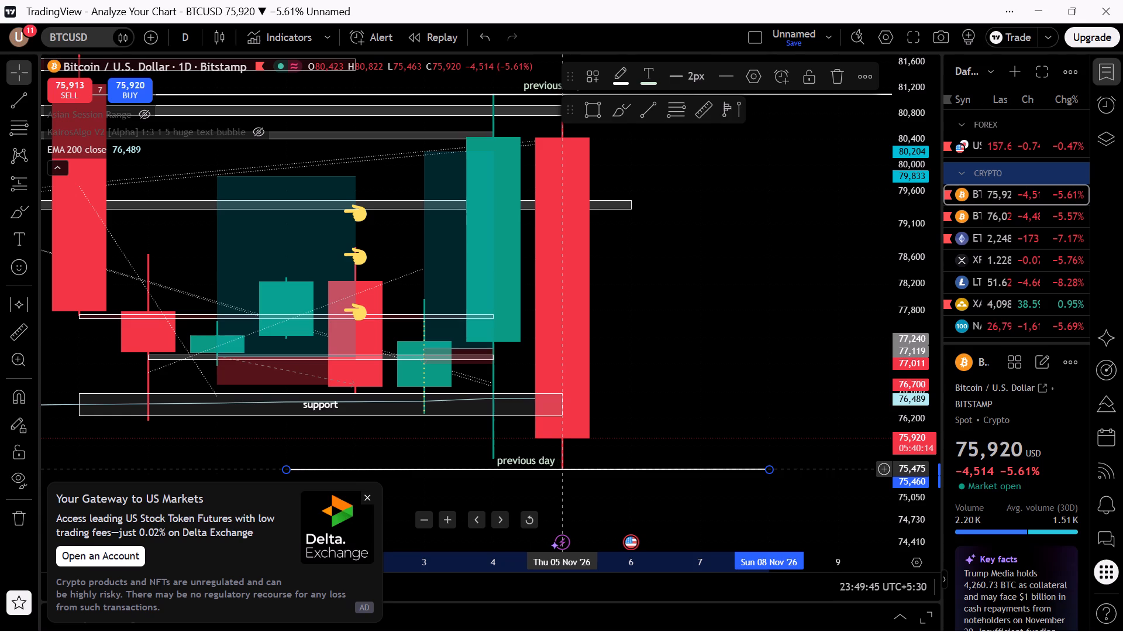
pyautogui.write('lo')
pyautogui.press('w')
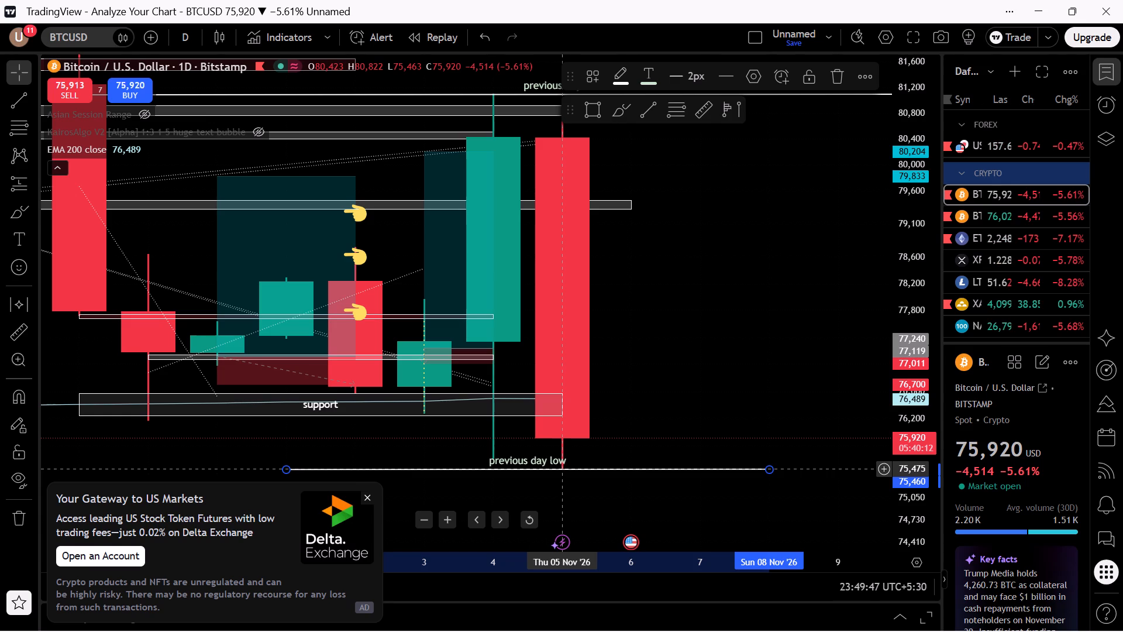
# Shift the grey zone just below the upper "previous day low" line so it ends on 7 November, spanning about 80,858 to 81,007.
pyautogui.moveTo(782, 296); pyautogui.dragTo(751, 434)
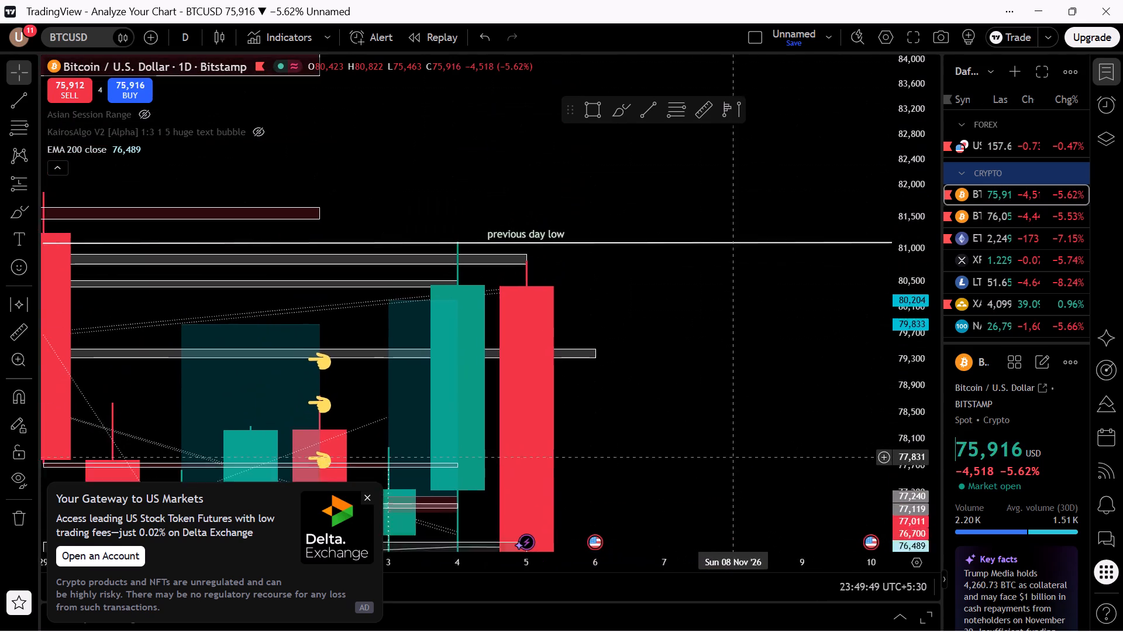
pyautogui.moveTo(751, 434); pyautogui.dragTo(763, 396)
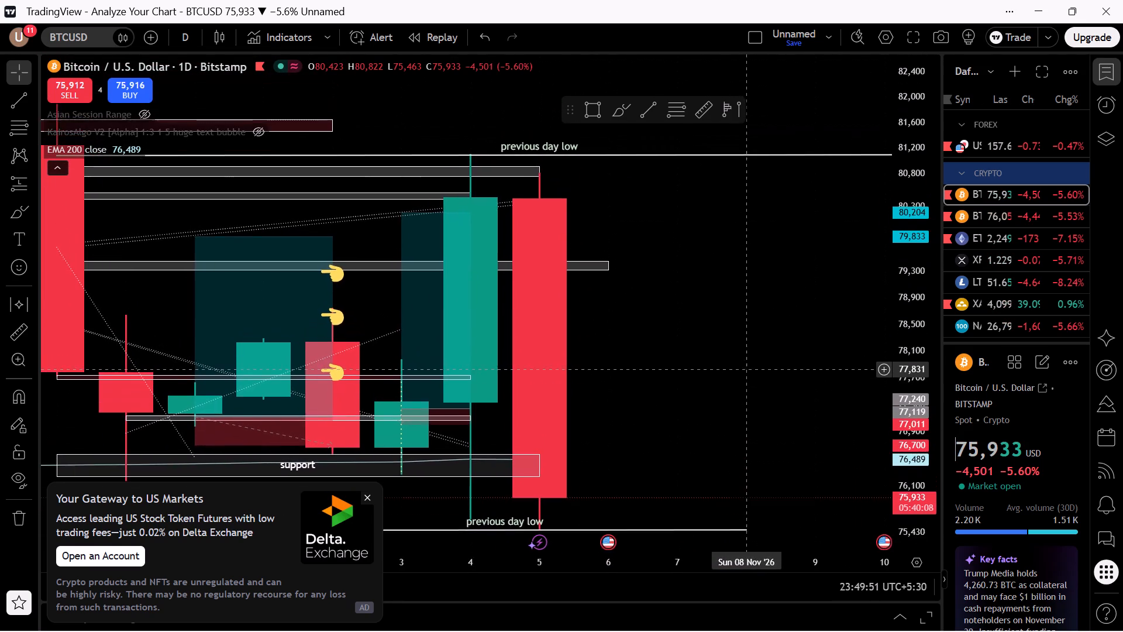
pyautogui.moveTo(763, 396); pyautogui.dragTo(767, 468)
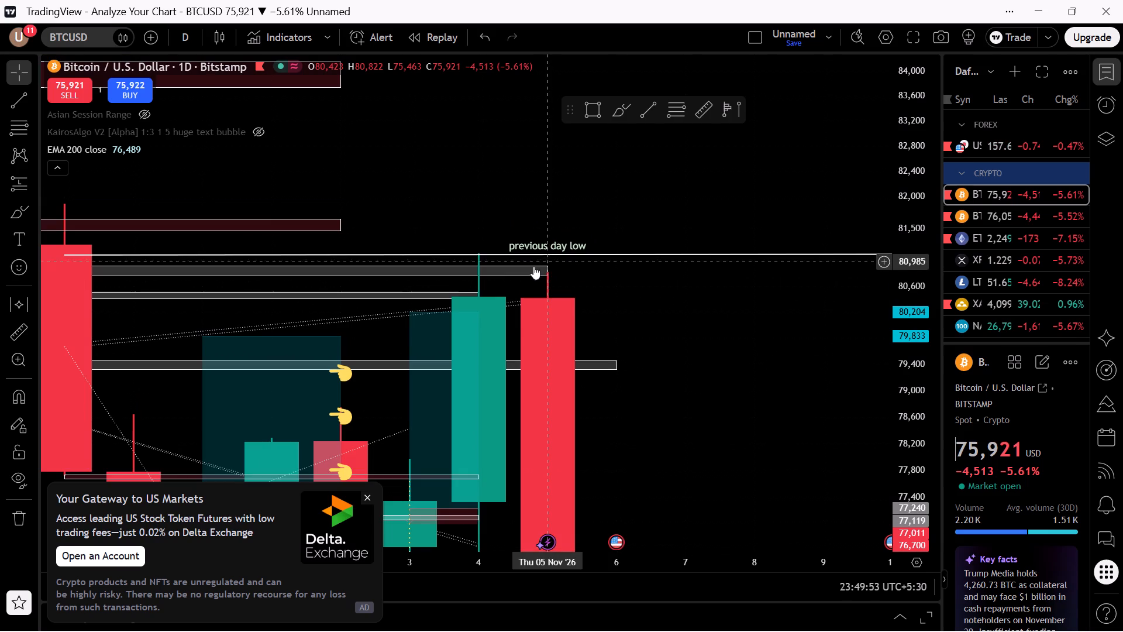
pyautogui.moveTo(553, 271); pyautogui.dragTo(709, 282)
pyautogui.moveTo(569, 266); pyautogui.dragTo(570, 262)
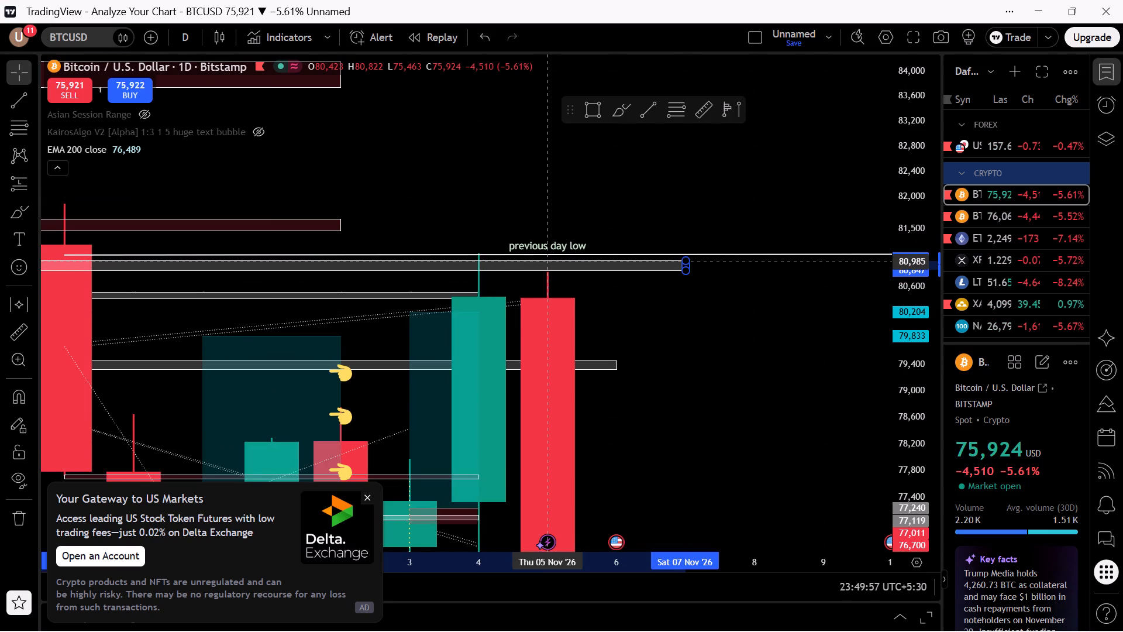
pyautogui.moveTo(570, 262); pyautogui.dragTo(571, 260)
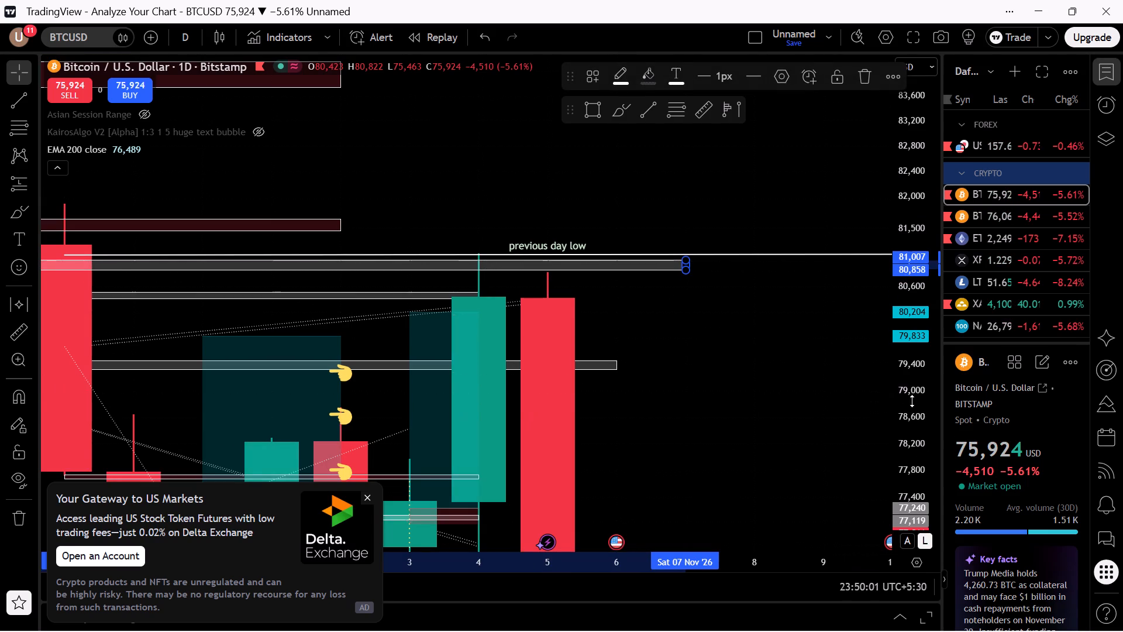
# Shift the same grey zone above the 5 November candle so it ends on 10 November, spanning about 80,831 to 80,981.
pyautogui.moveTo(914, 387); pyautogui.dragTo(919, 182)
pyautogui.moveTo(910, 286); pyautogui.dragTo(913, 145)
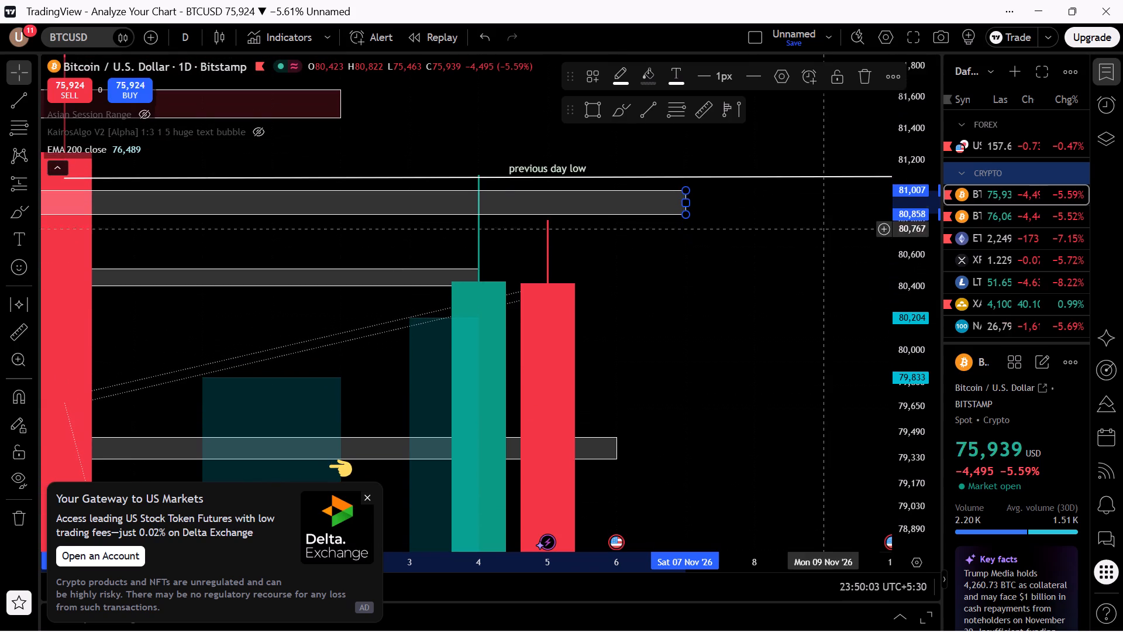
pyautogui.moveTo(797, 274); pyautogui.dragTo(809, 130)
pyautogui.moveTo(912, 188); pyautogui.dragTo(900, 237)
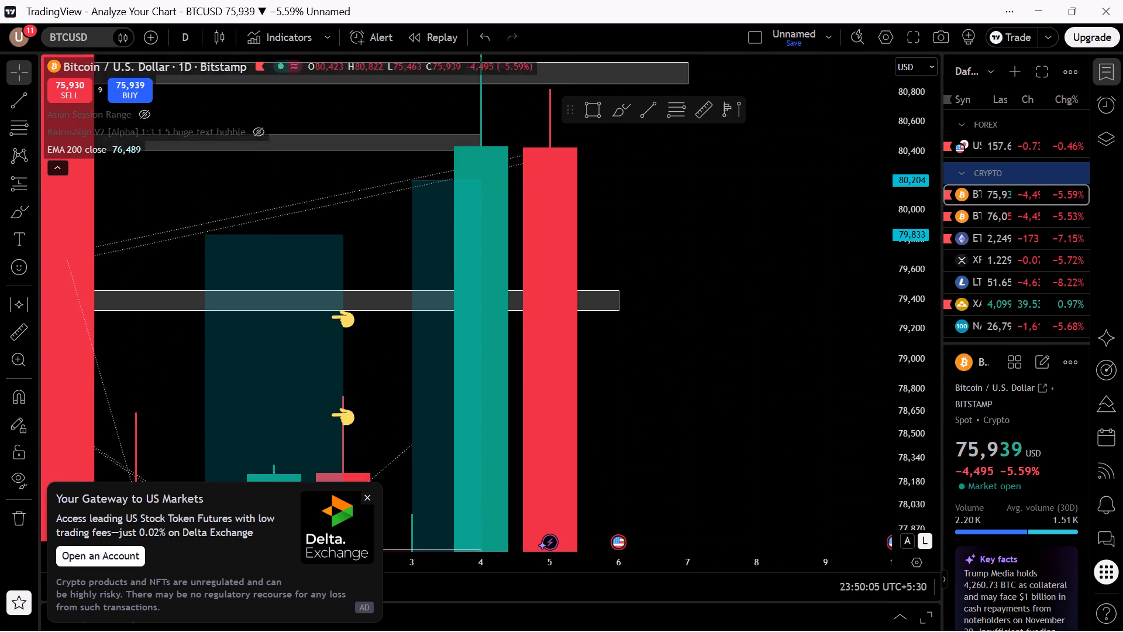
pyautogui.moveTo(900, 237); pyautogui.dragTo(864, 331)
pyautogui.moveTo(759, 277); pyautogui.dragTo(766, 452)
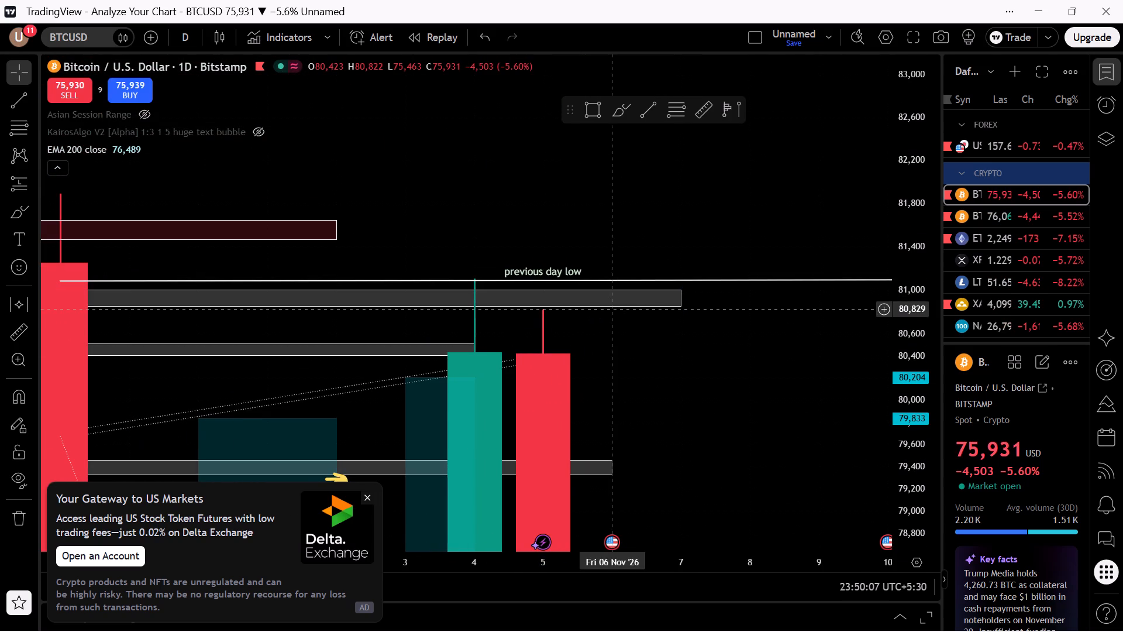
pyautogui.moveTo(595, 305); pyautogui.dragTo(795, 307)
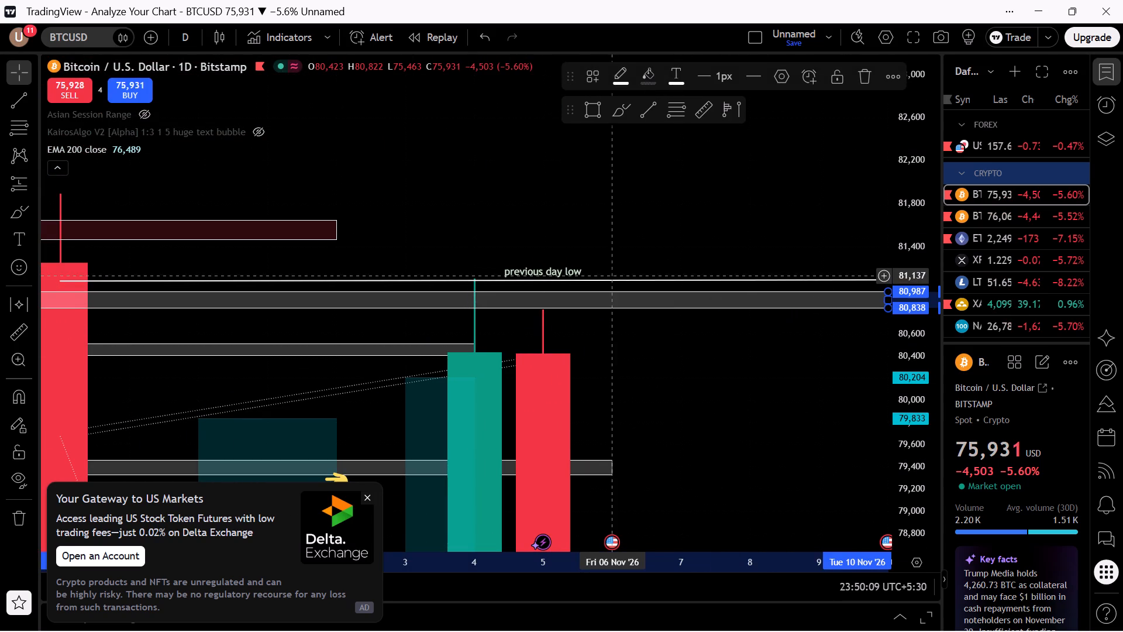
pyautogui.click(551, 291)
pyautogui.doubleClick(552, 295)
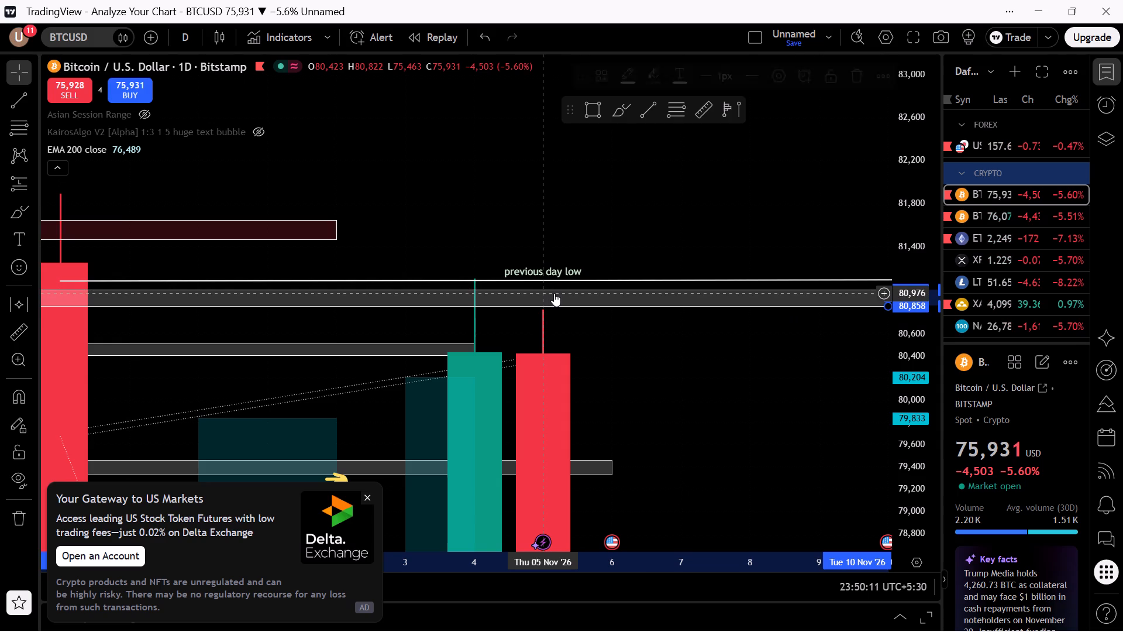
pyautogui.click(557, 289)
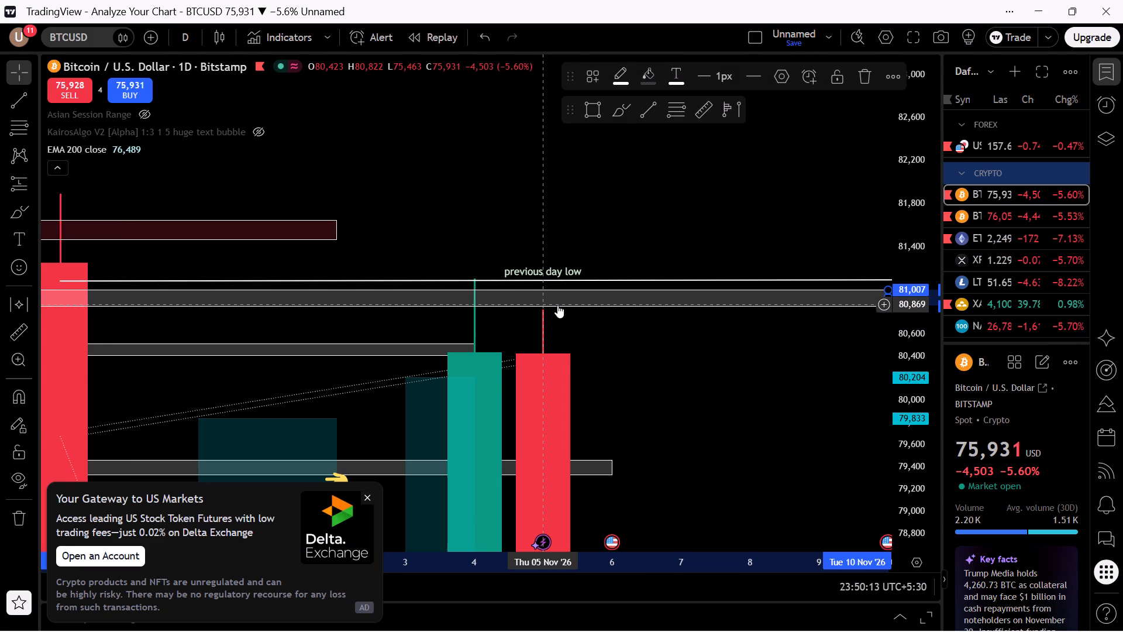
pyautogui.click(557, 305)
pyautogui.tripleClick(540, 292)
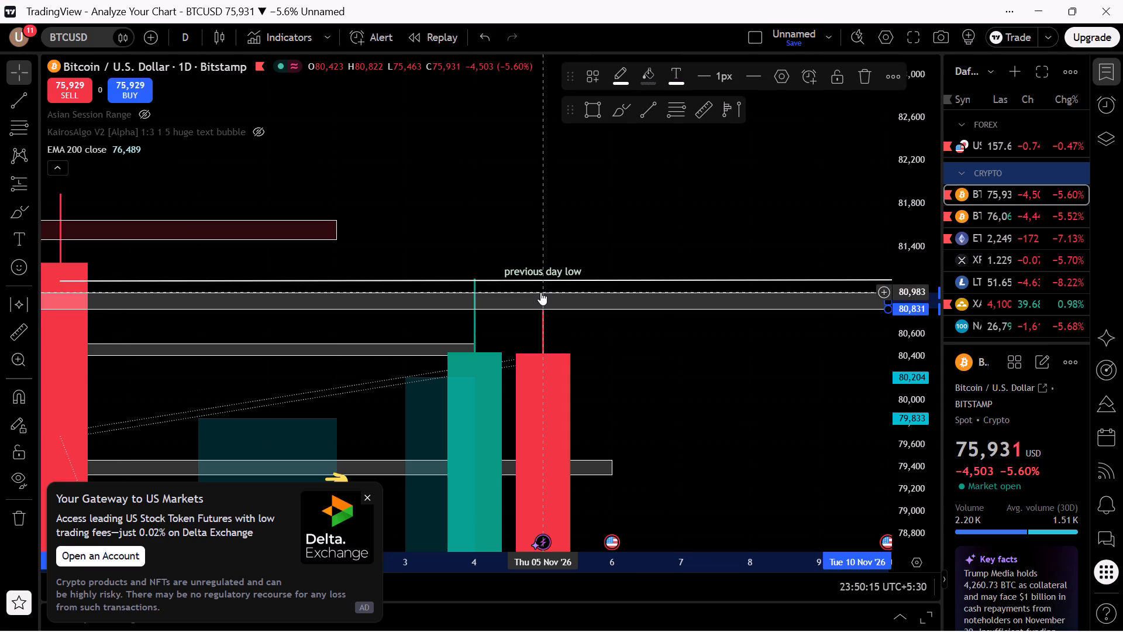
pyautogui.doubleClick(540, 292)
pyautogui.tripleClick(540, 311)
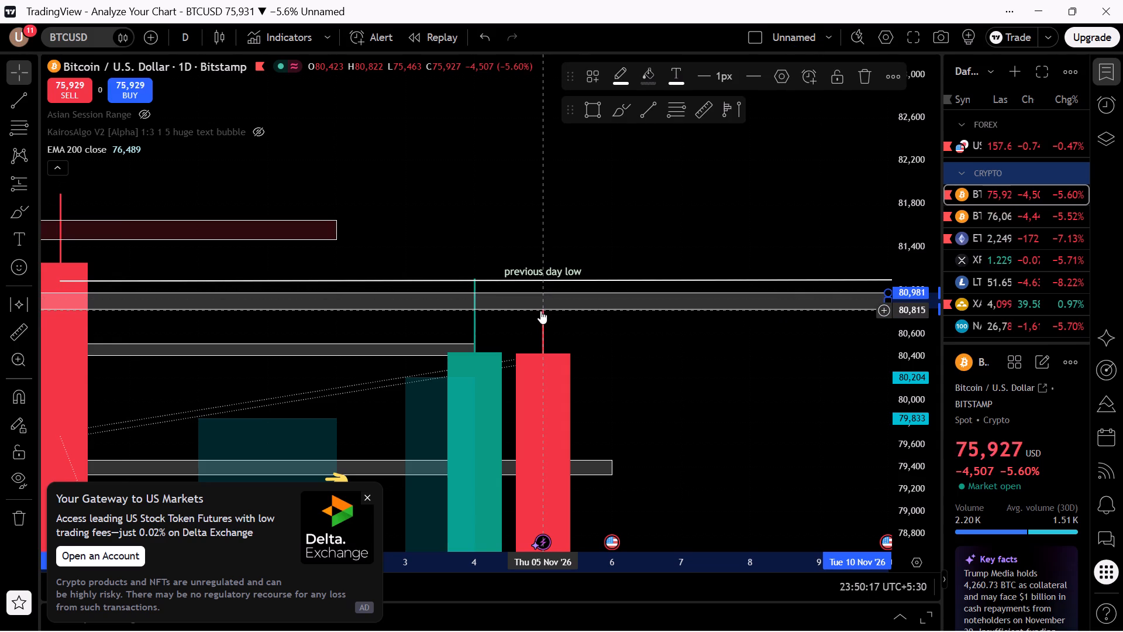
pyautogui.click(540, 311)
# Move the long grey zone near 80,900 forward in time to span 17 October to 21 November, at about 80,805 to 80,950.
pyautogui.scroll(1, 542, 288)
pyautogui.scroll(-4, 542, 288)
pyautogui.scroll(1, 543, 294)
pyautogui.scroll(-4, 545, 302)
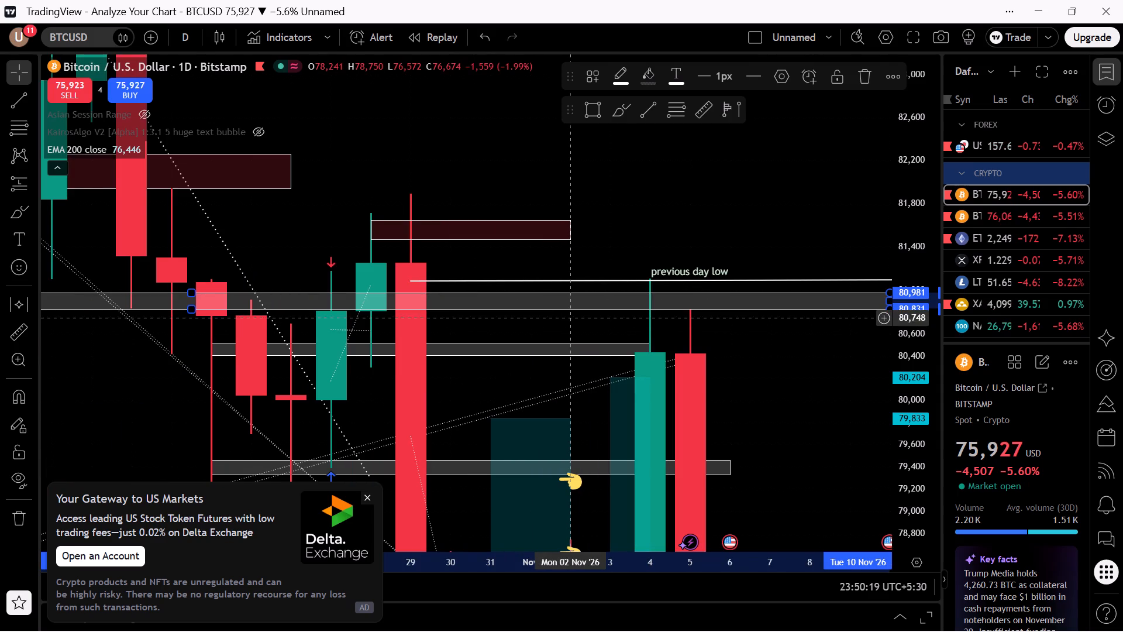
pyautogui.click(570, 311)
pyautogui.moveTo(745, 352); pyautogui.dragTo(577, 319)
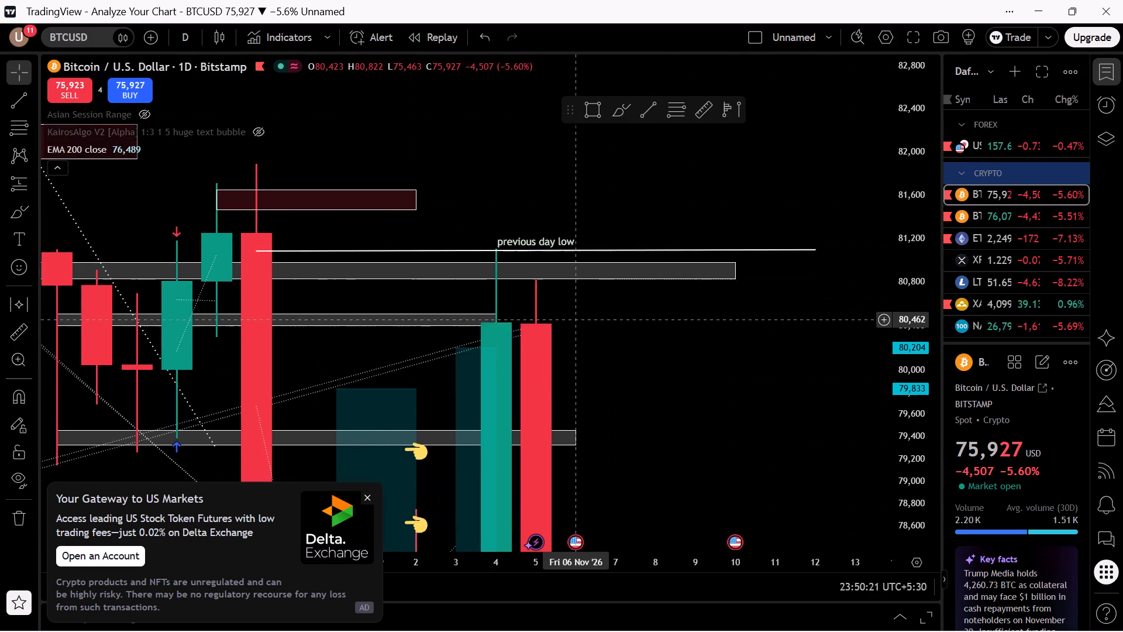
pyautogui.moveTo(577, 319); pyautogui.dragTo(575, 318)
pyautogui.scroll(-1, 574, 315)
pyautogui.scroll(1, 574, 315)
pyautogui.scroll(-9, 574, 315)
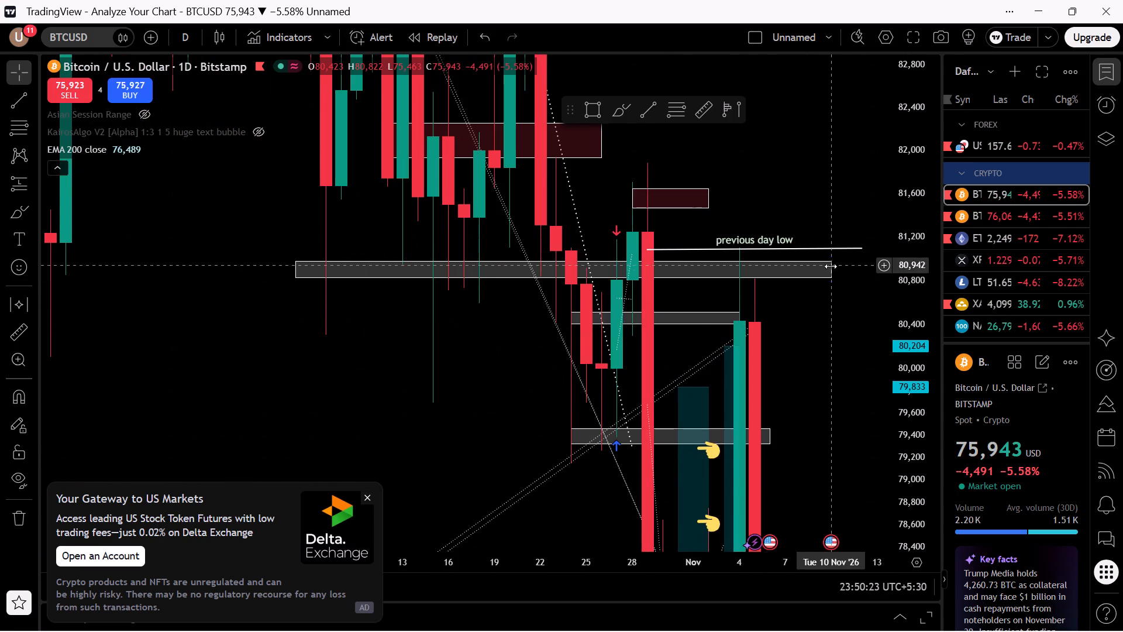
pyautogui.click(812, 346)
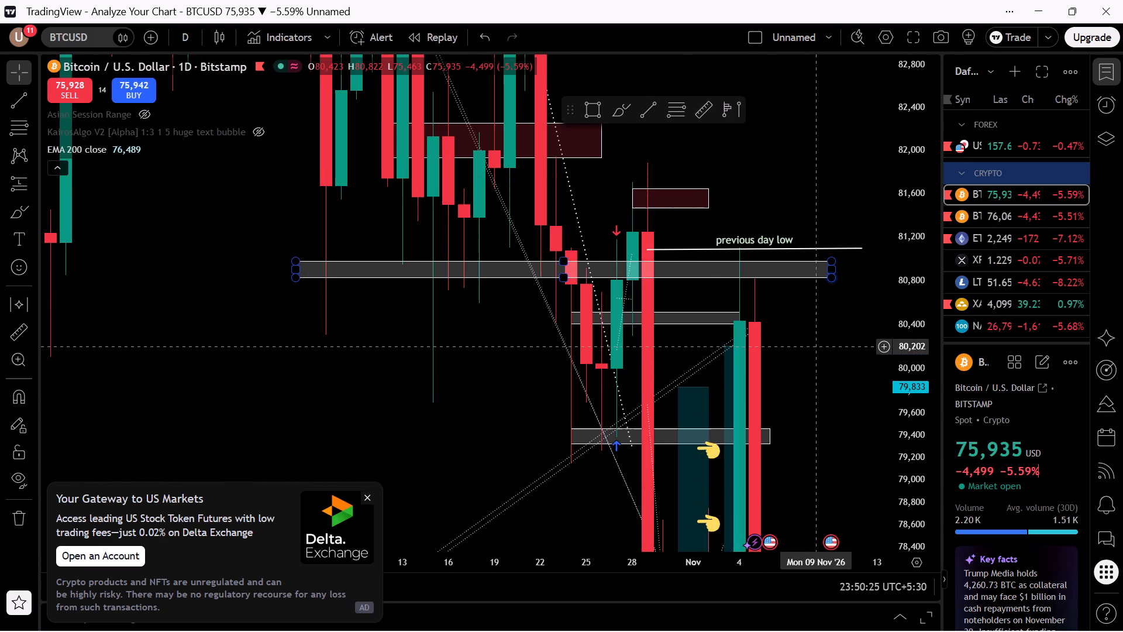
pyautogui.moveTo(588, 260); pyautogui.dragTo(705, 280)
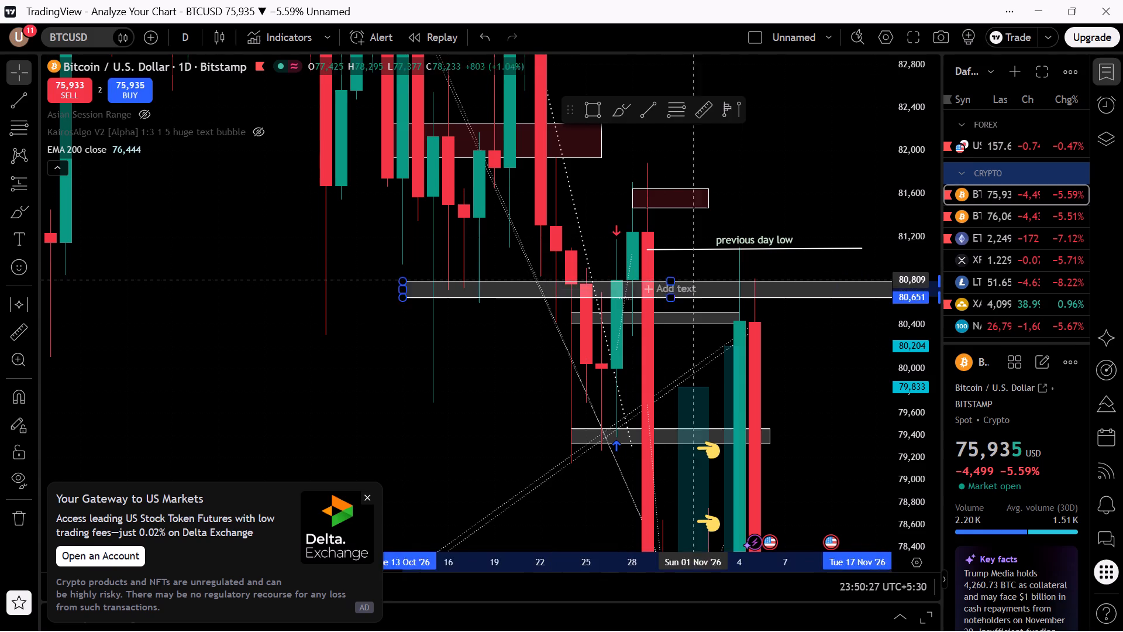
pyautogui.moveTo(705, 280); pyautogui.dragTo(733, 271)
pyautogui.moveTo(735, 269); pyautogui.dragTo(733, 258)
pyautogui.moveTo(678, 250); pyautogui.dragTo(659, 256)
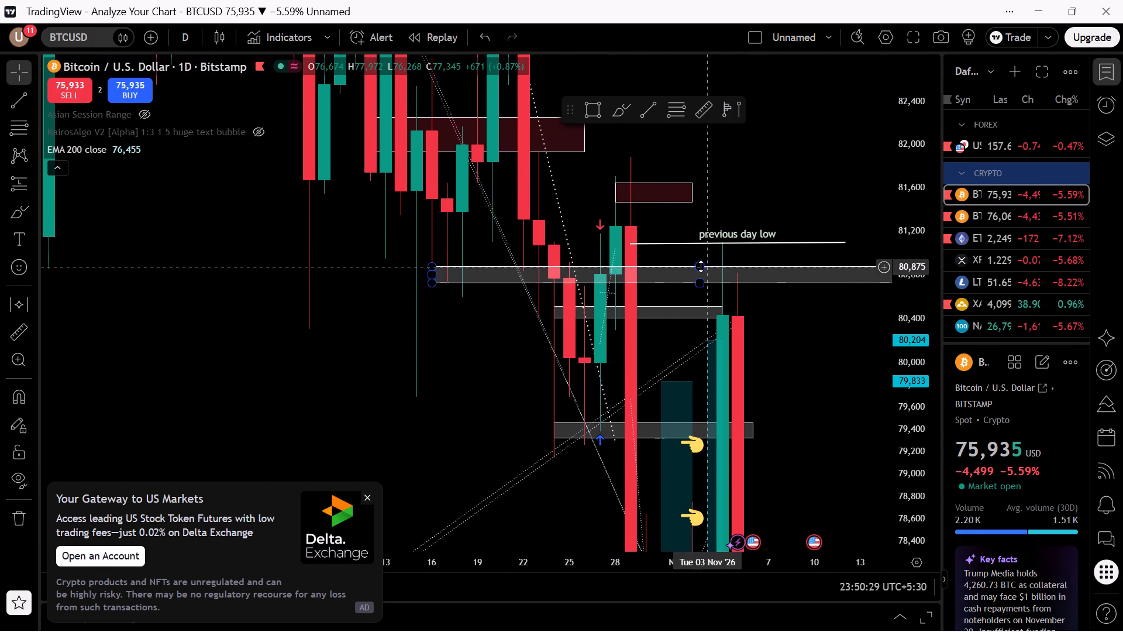
pyautogui.moveTo(730, 266); pyautogui.dragTo(742, 259)
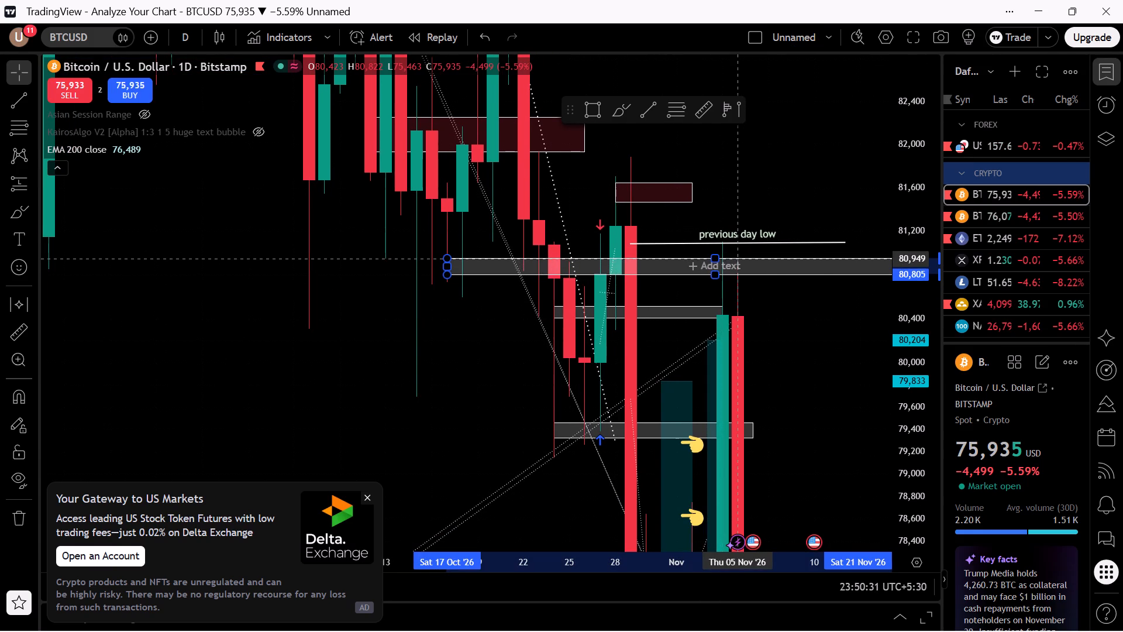
pyautogui.moveTo(742, 259); pyautogui.dragTo(742, 258)
# Extend the grey zone near 79,400 forward in time so it ends on 9 November.
pyautogui.moveTo(791, 312); pyautogui.dragTo(736, 325)
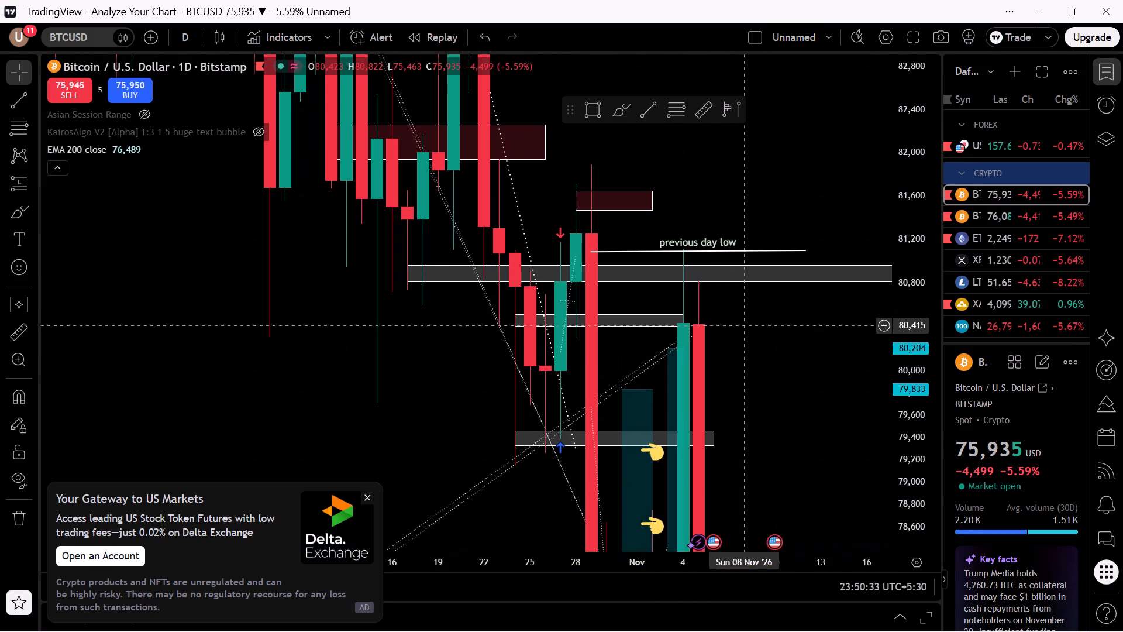
pyautogui.scroll(5, 770, 335)
pyautogui.moveTo(701, 404); pyautogui.dragTo(702, 339)
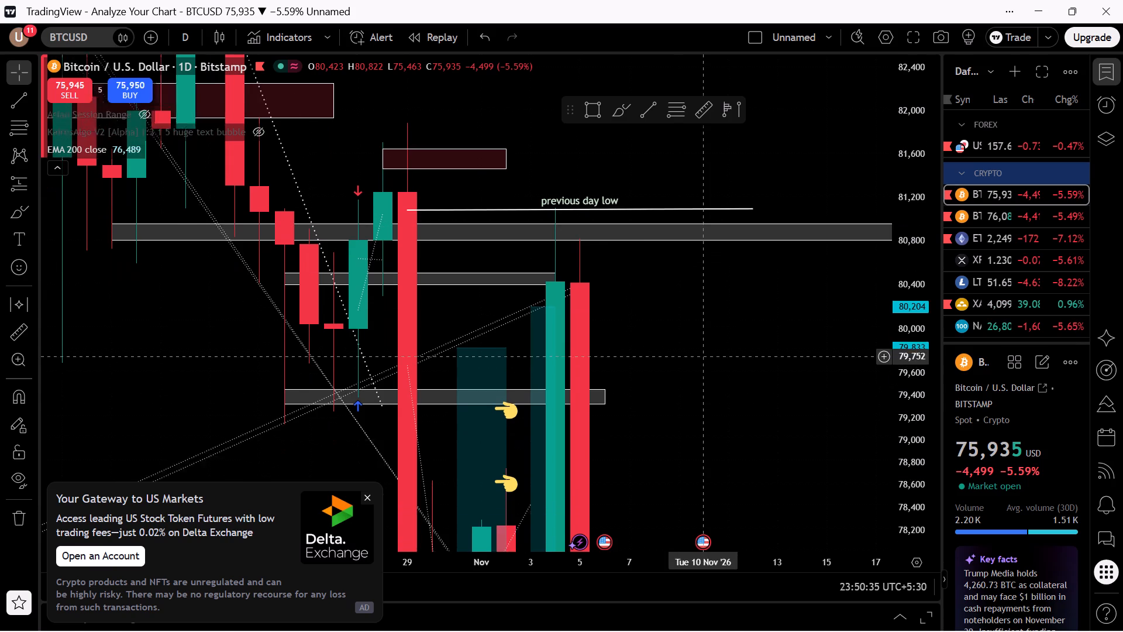
pyautogui.moveTo(702, 339); pyautogui.dragTo(702, 358)
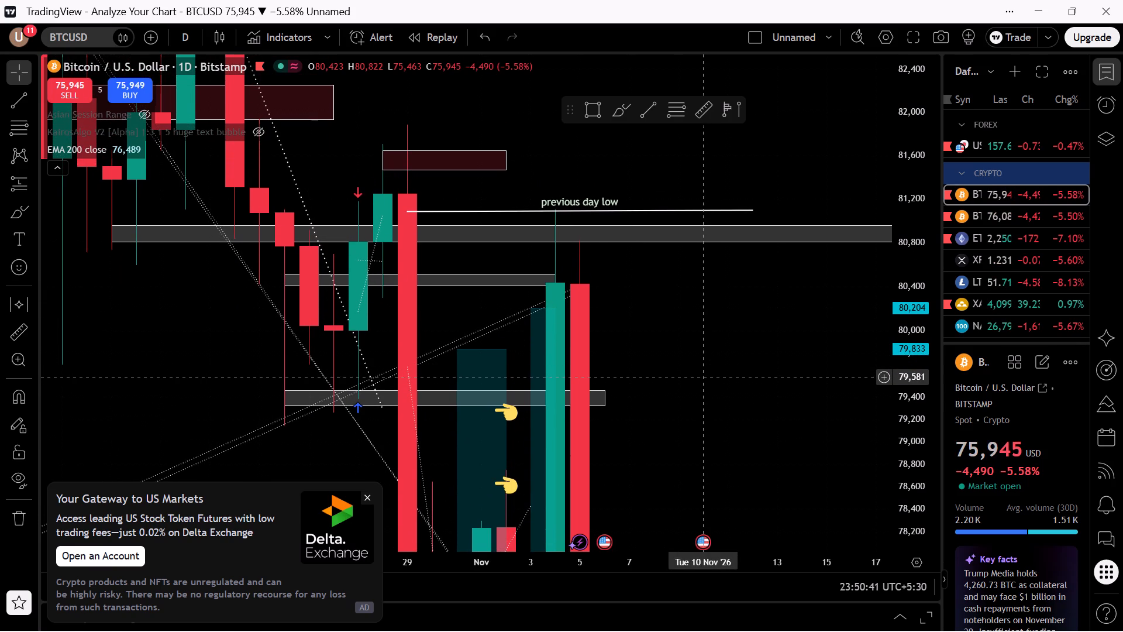
pyautogui.moveTo(671, 414); pyautogui.dragTo(652, 351)
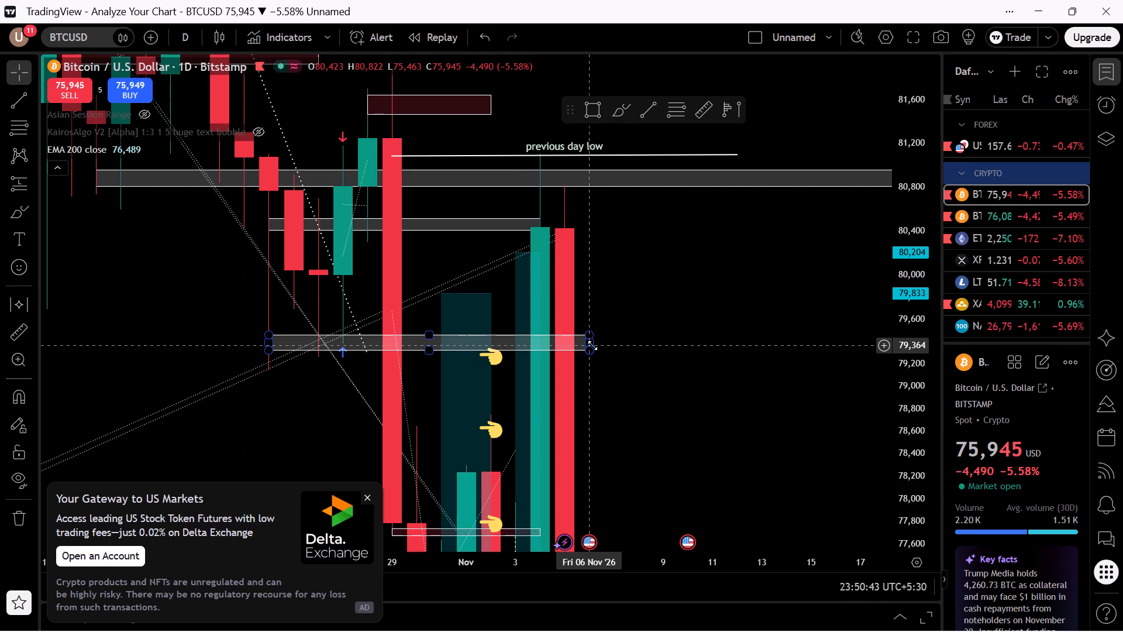
pyautogui.moveTo(593, 341); pyautogui.dragTo(664, 342)
pyautogui.click(665, 366)
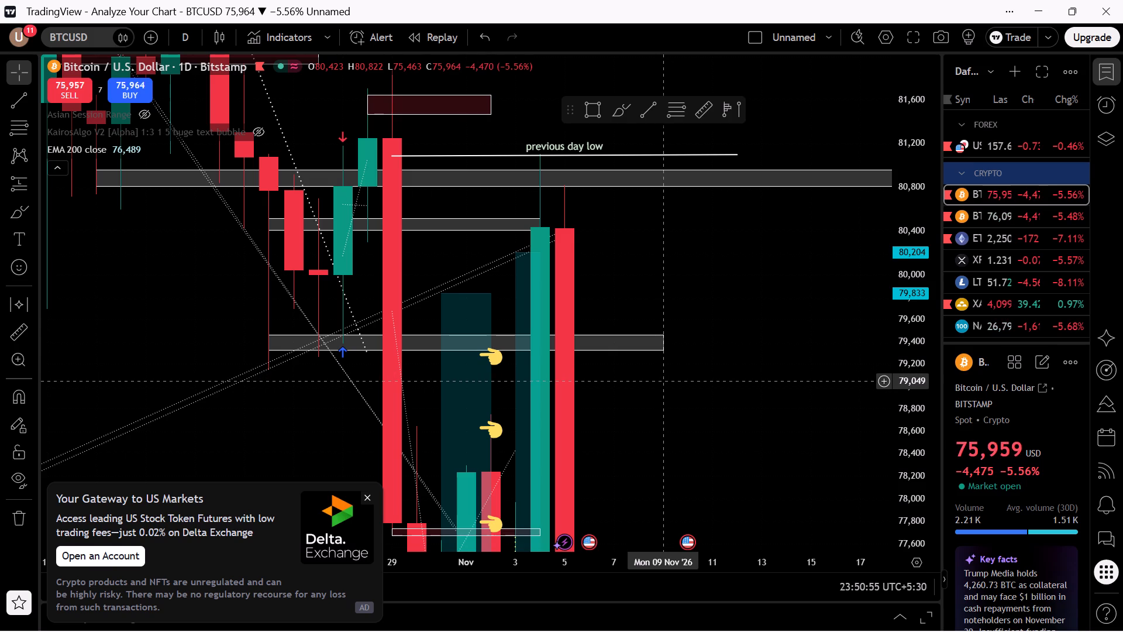
# Draw a trend line along the 4 November candle's low from 3 to 5 November, at about 75,620.
pyautogui.moveTo(656, 429); pyautogui.dragTo(659, 273)
pyautogui.moveTo(674, 382); pyautogui.dragTo(669, 277)
pyautogui.scroll(2, 667, 387)
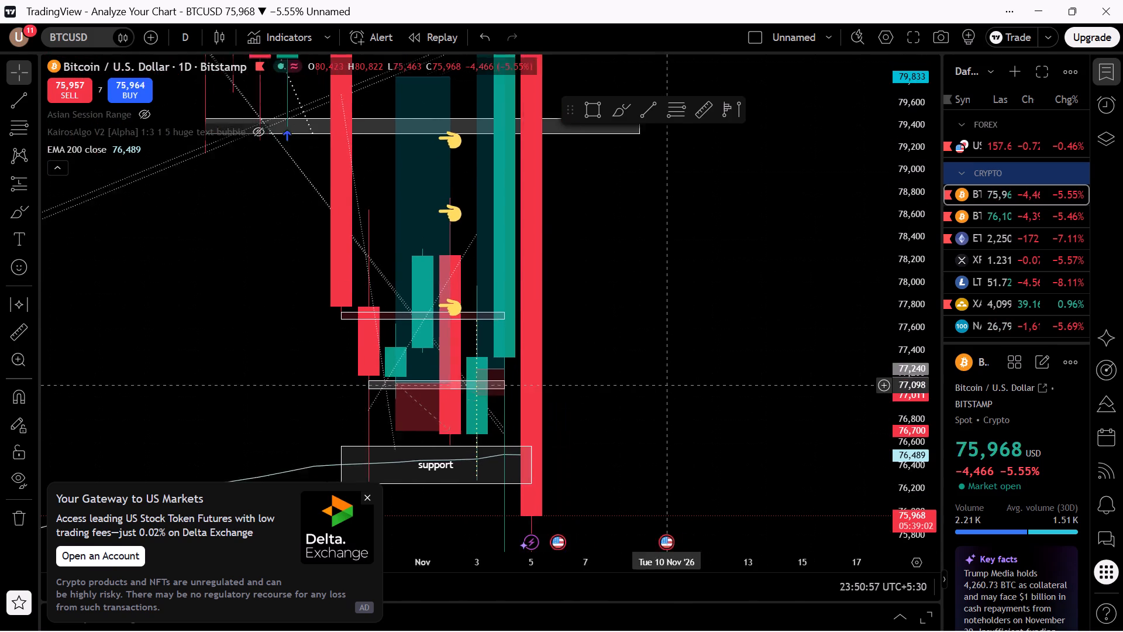
pyautogui.scroll(5, 664, 376)
pyautogui.moveTo(633, 430); pyautogui.dragTo(767, 330)
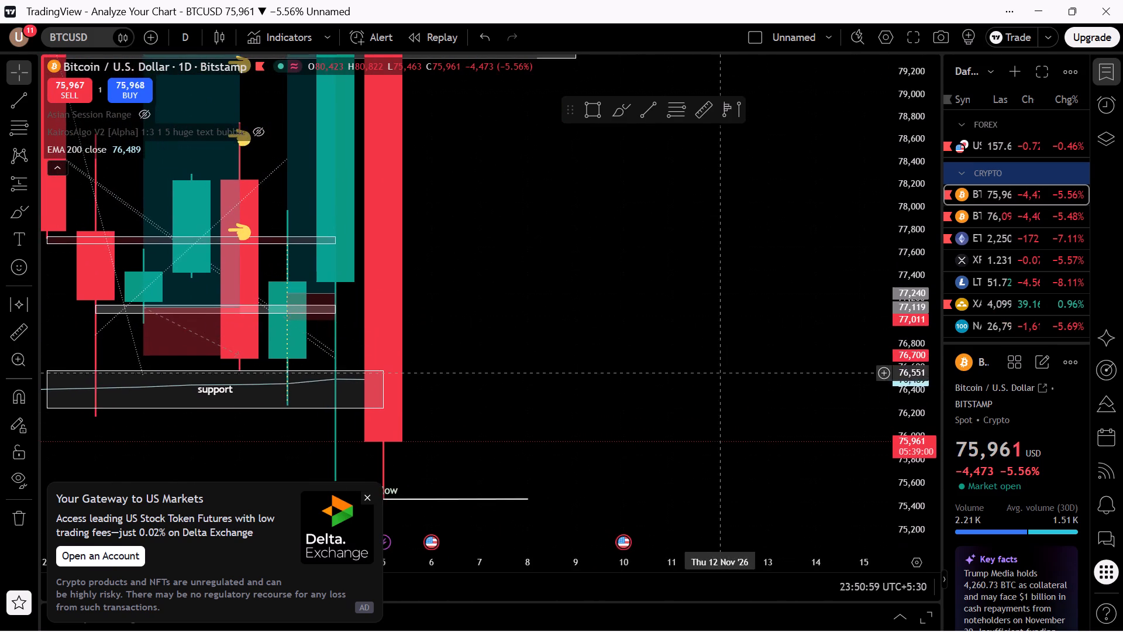
pyautogui.moveTo(624, 379); pyautogui.dragTo(738, 316)
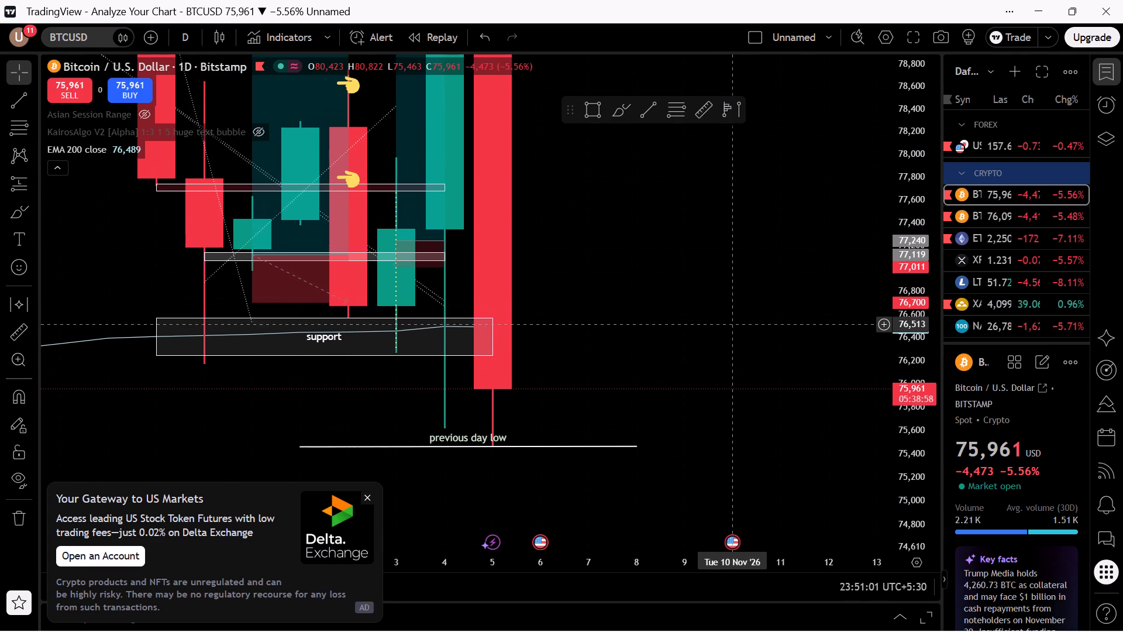
pyautogui.moveTo(678, 352); pyautogui.dragTo(684, 380)
pyautogui.click(7, 109)
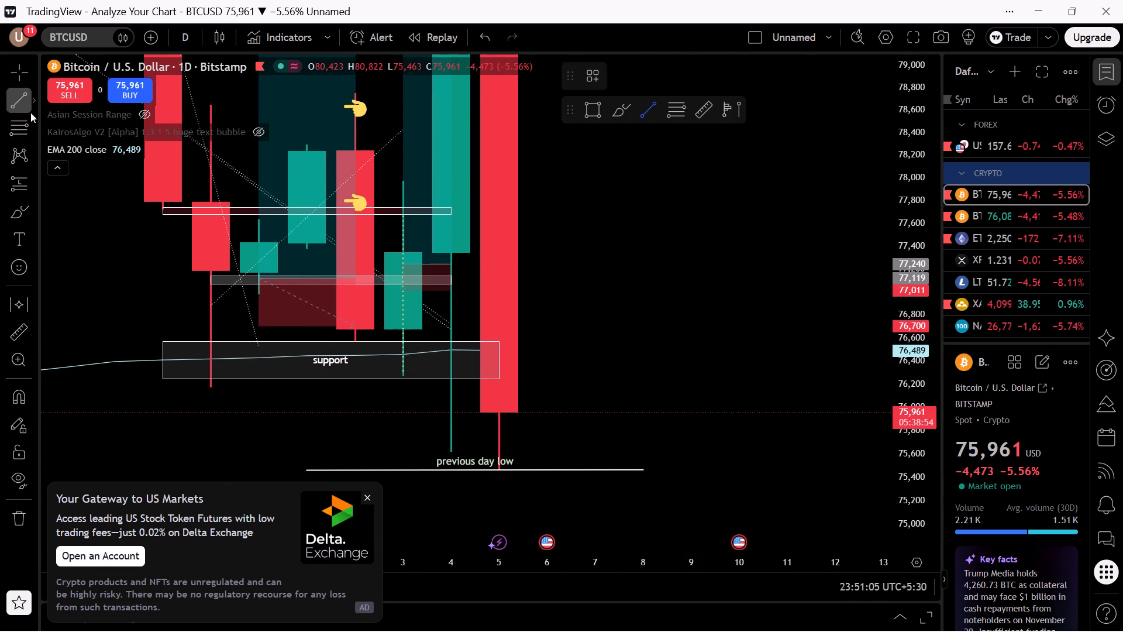
pyautogui.click(383, 451)
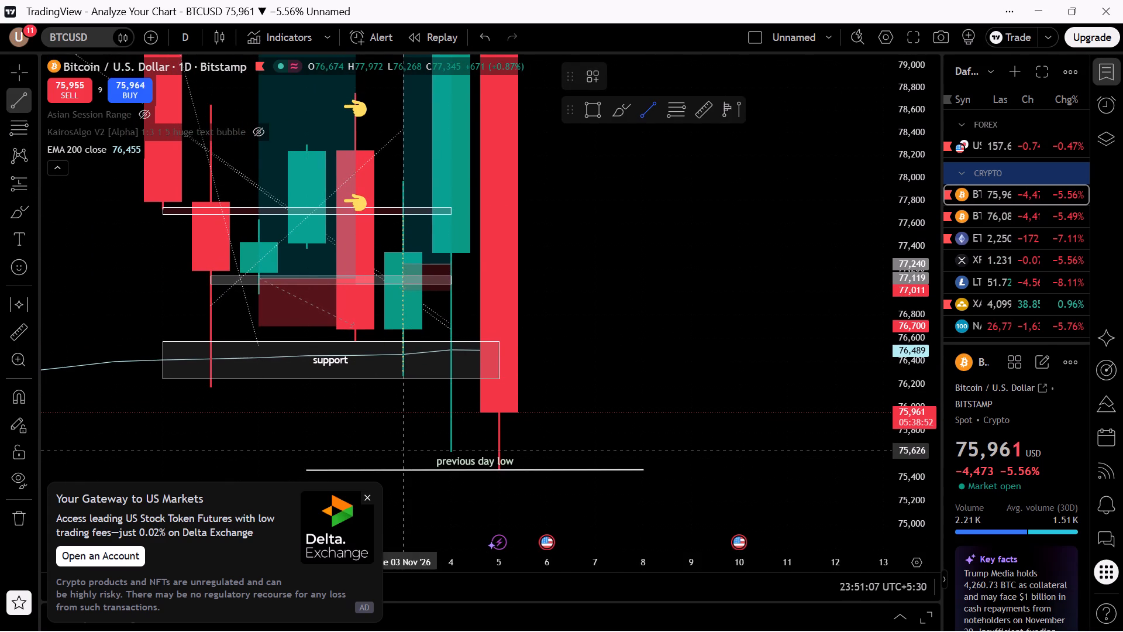
pyautogui.click(518, 452)
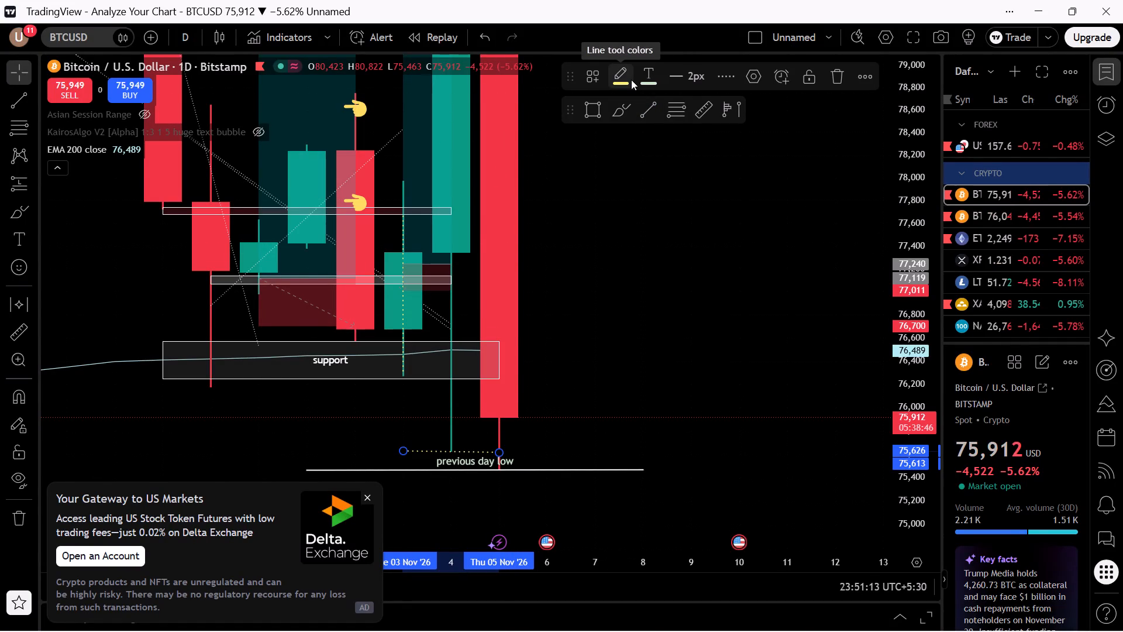
# Change the new trend line at the 4 November low from dotted to a solid line style.
pyautogui.click(723, 83)
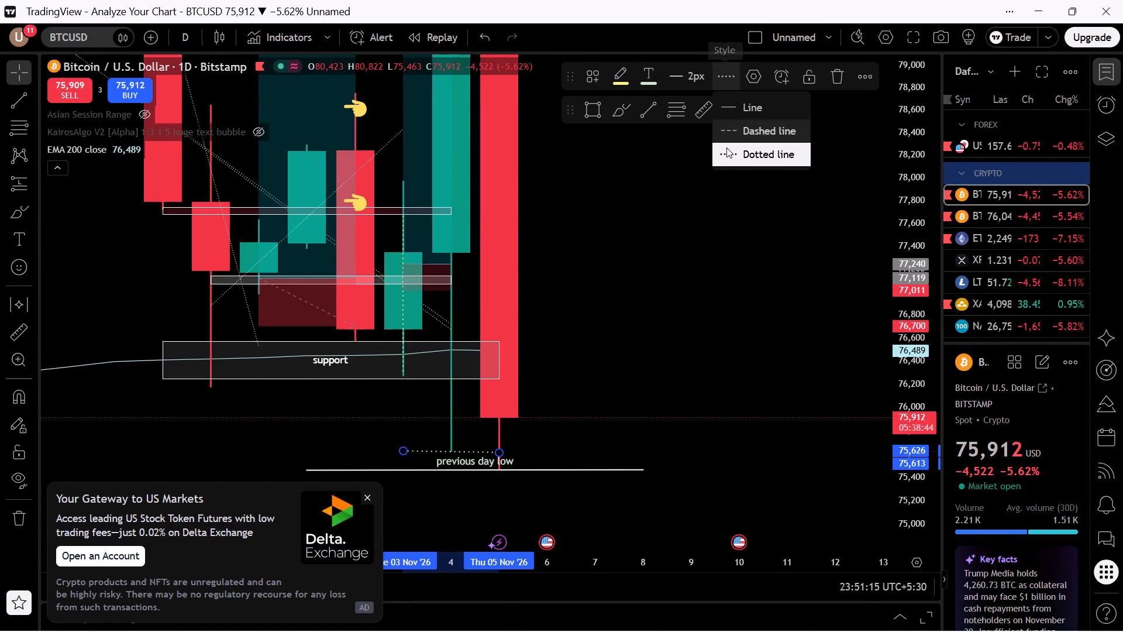
pyautogui.click(746, 108)
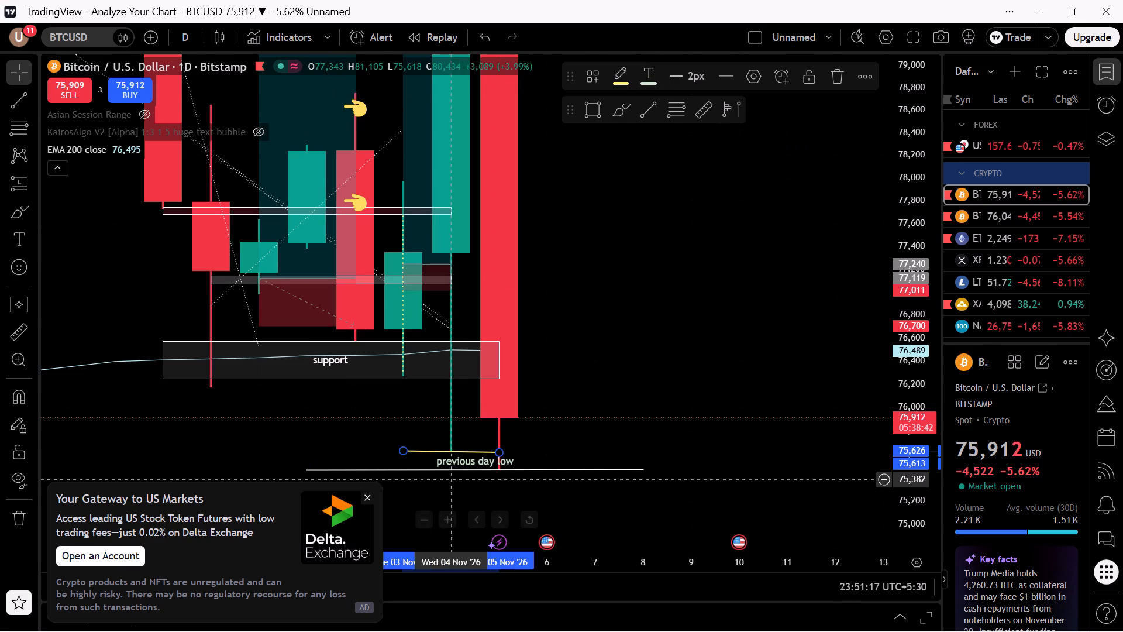
# Extend the yellow trend line at the 4 November low so it ends on 9 November, at about 75,626.
pyautogui.click(402, 454)
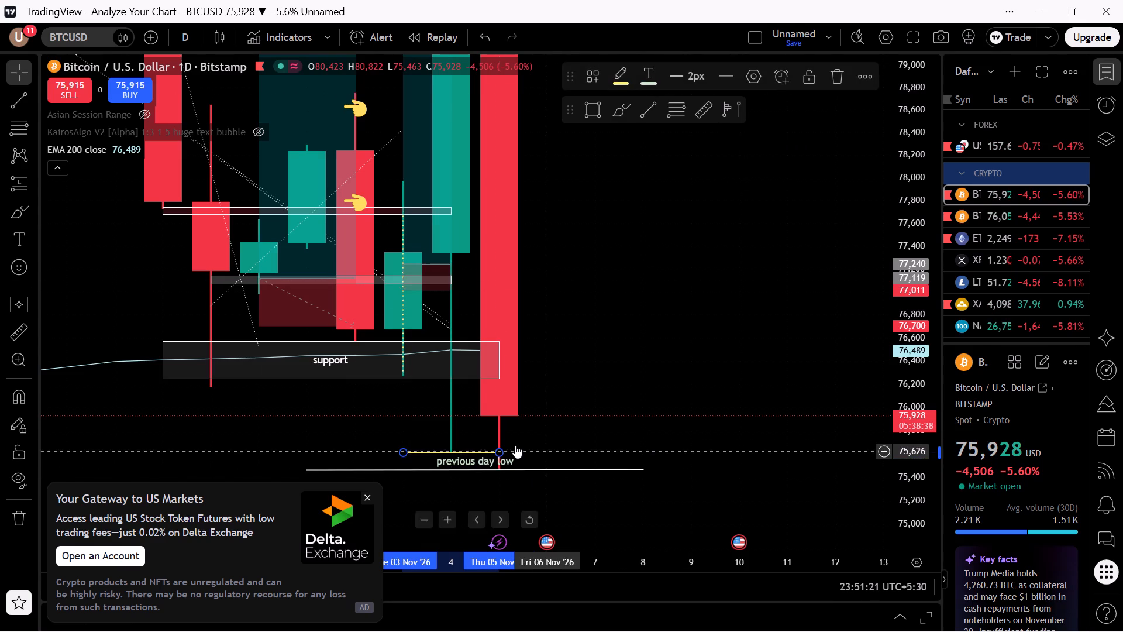
pyautogui.moveTo(500, 453); pyautogui.dragTo(653, 458)
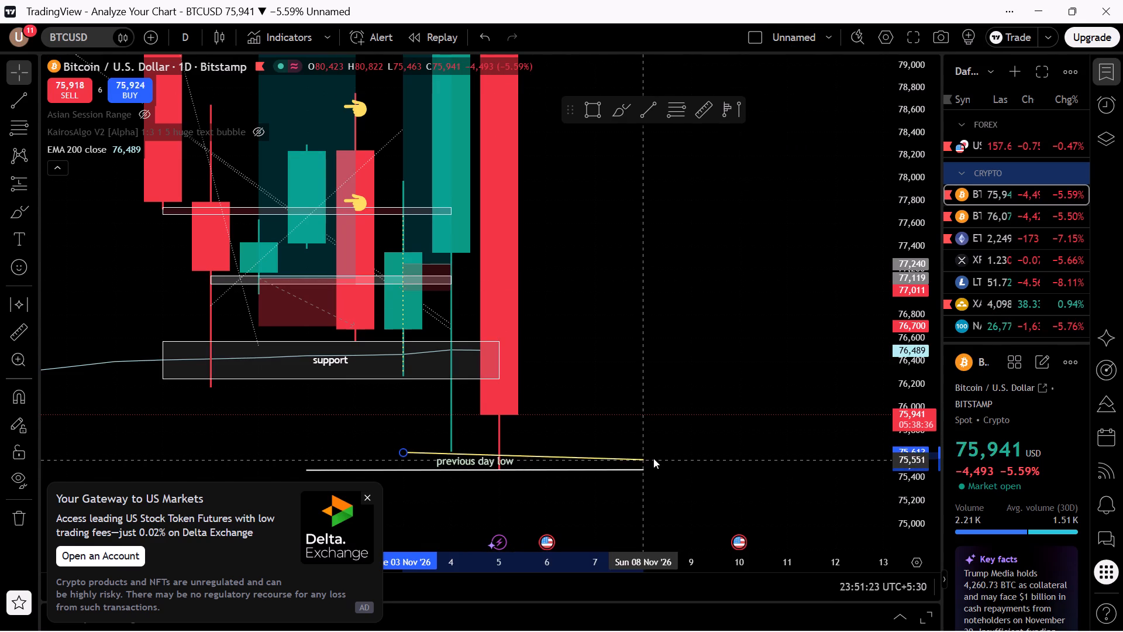
pyautogui.moveTo(653, 458); pyautogui.dragTo(669, 451)
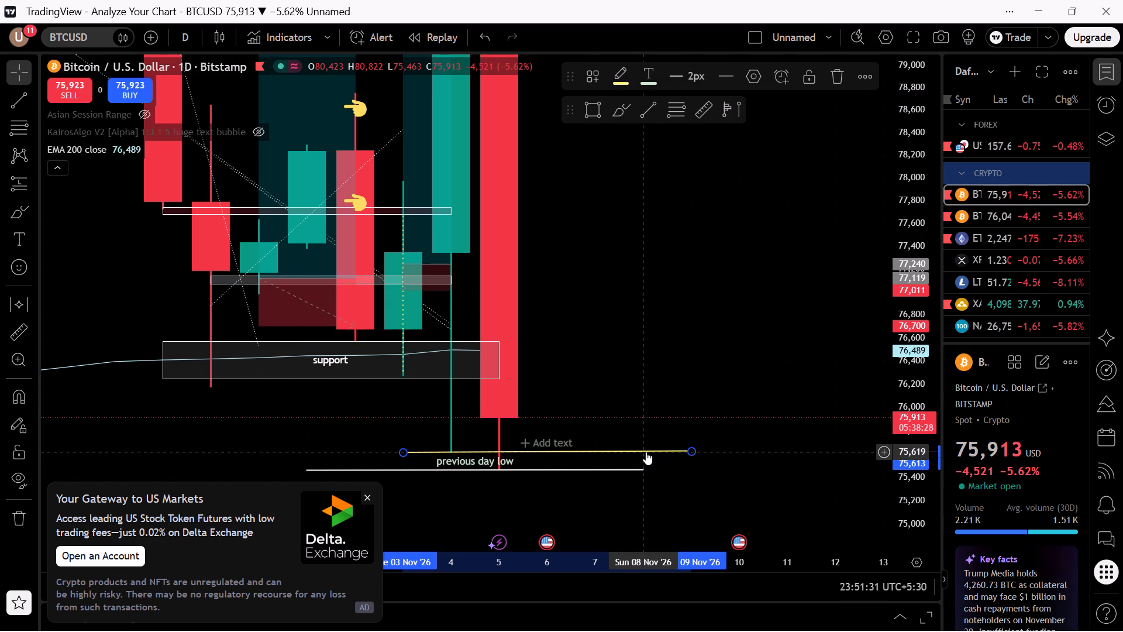
# Label the yellow trend line at the 4 November low "day low".
pyautogui.click(548, 453)
pyautogui.click(548, 445)
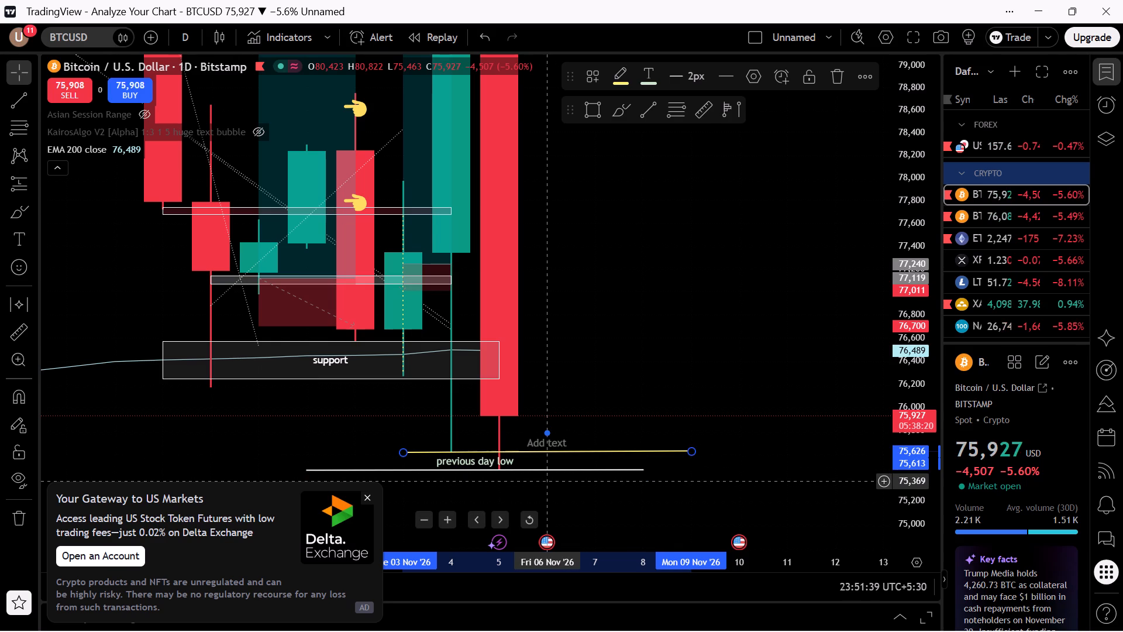
pyautogui.write('day')
pyautogui.press('space')
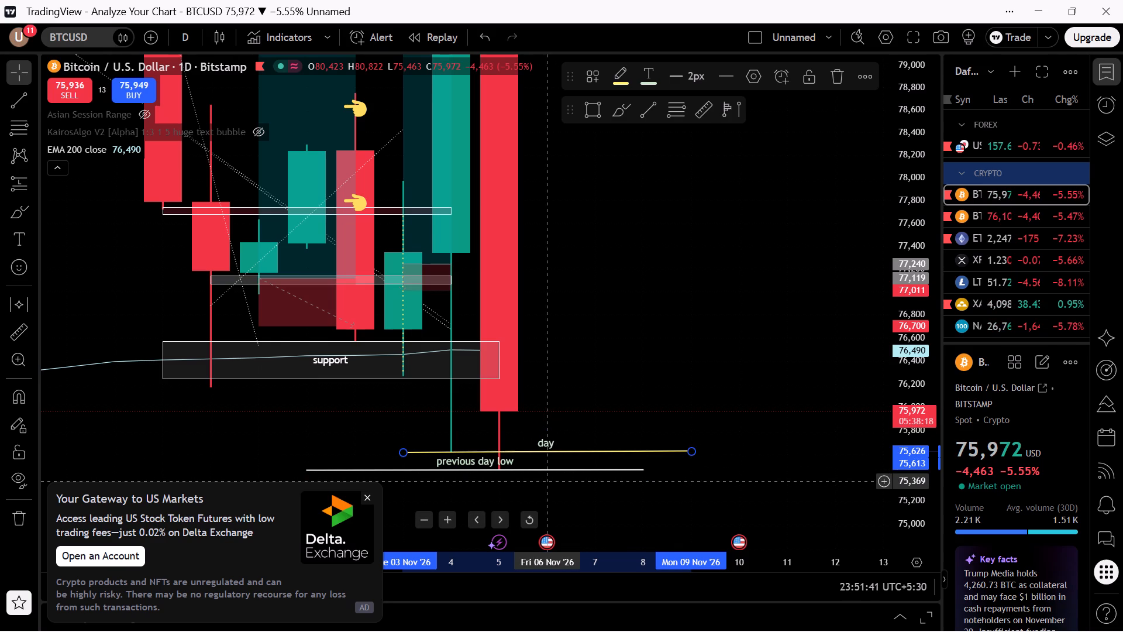
pyautogui.write('lo')
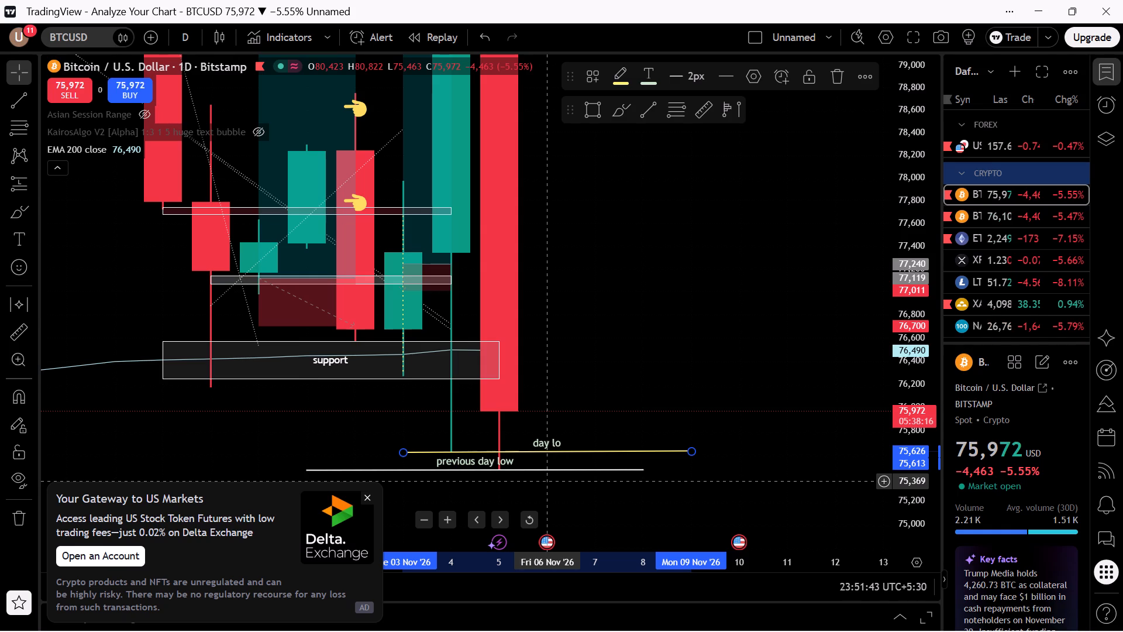
pyautogui.press('w')
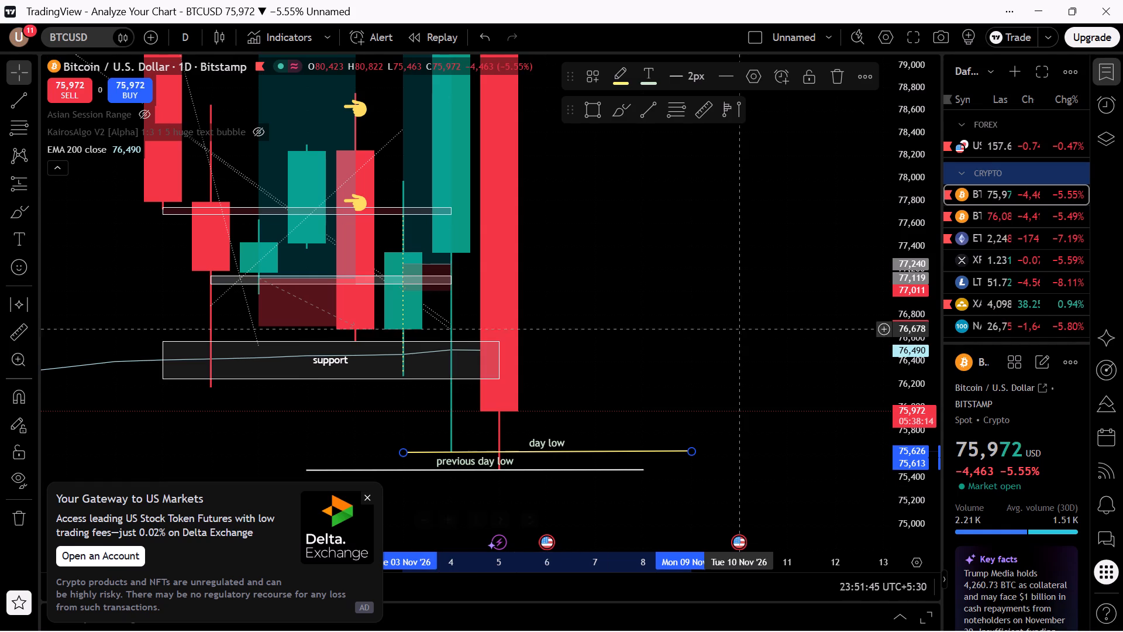
pyautogui.click(739, 290)
# Extend the support zone near 76,400 forward in time so it ends on 8 November.
pyautogui.moveTo(733, 356); pyautogui.dragTo(746, 463)
pyautogui.moveTo(915, 176); pyautogui.dragTo(912, 358)
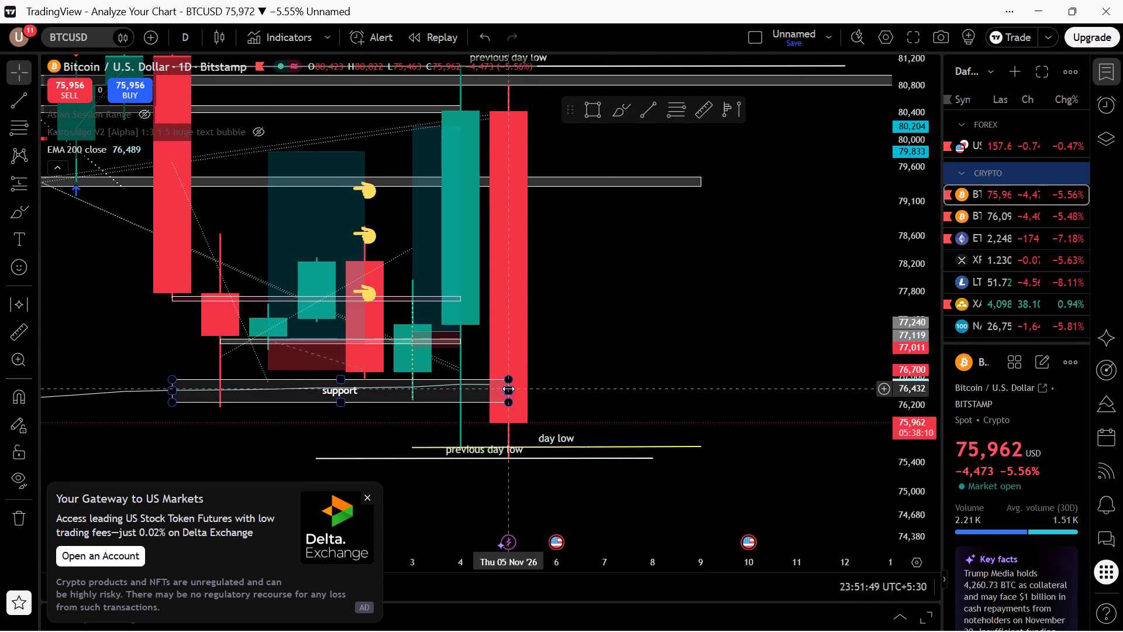
pyautogui.moveTo(508, 389); pyautogui.dragTo(646, 400)
pyautogui.click(713, 321)
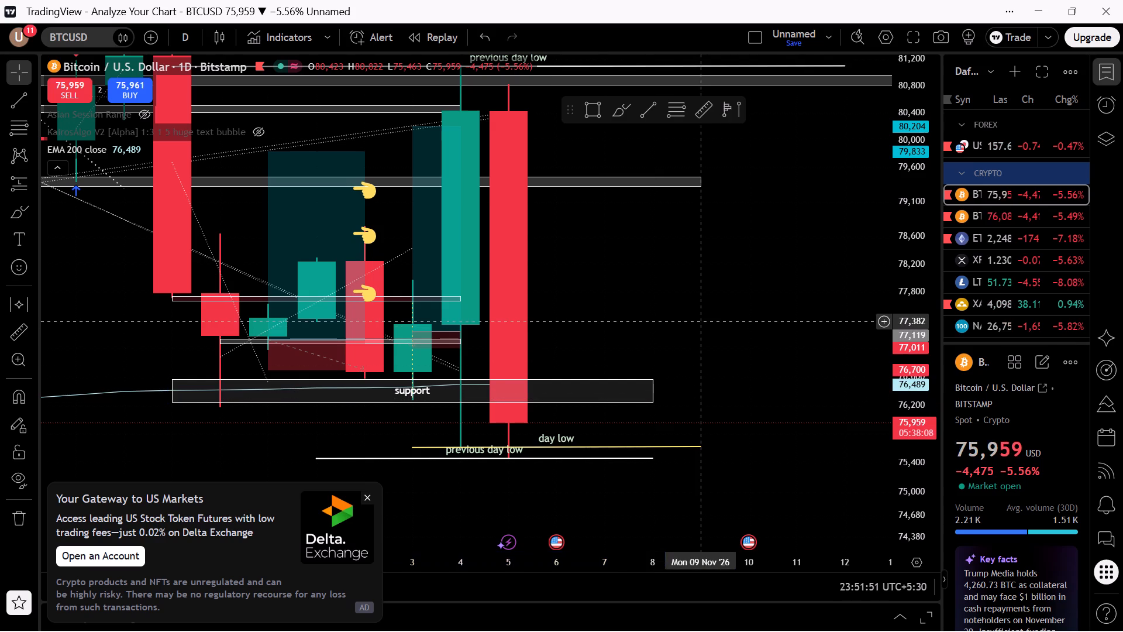
# Examine the early November candles against the grey zones from about 79,400 to 80,900 and the upper previous day low line.
pyautogui.scroll(-3, 768, 316)
pyautogui.scroll(1, 767, 324)
pyautogui.moveTo(778, 315); pyautogui.dragTo(793, 386)
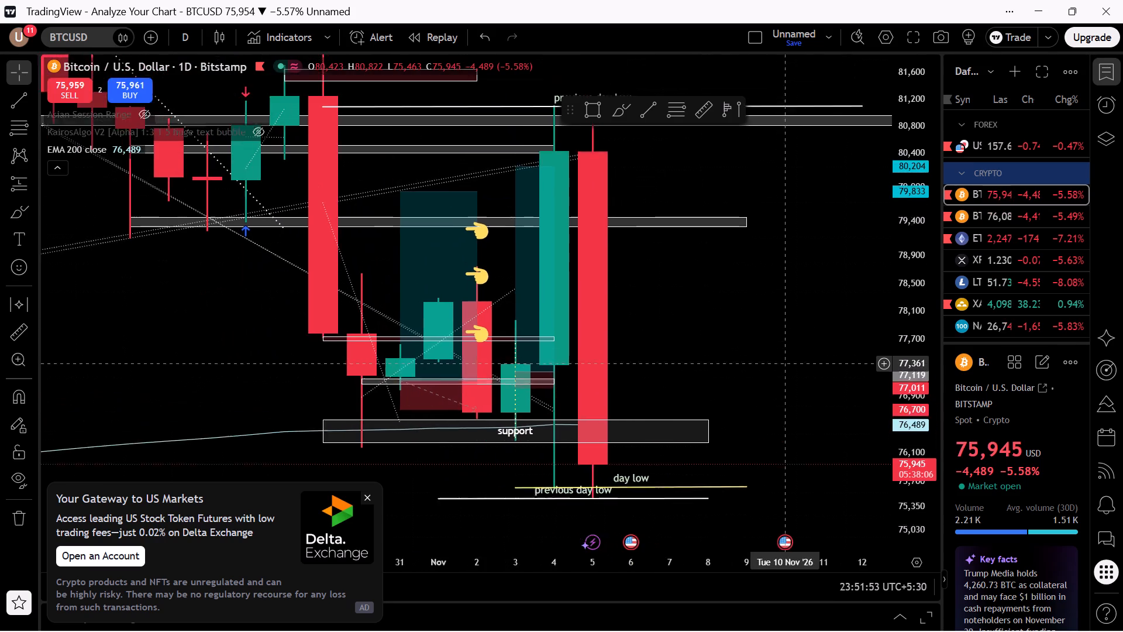
pyautogui.moveTo(793, 386); pyautogui.dragTo(808, 475)
pyautogui.moveTo(921, 399); pyautogui.dragTo(941, 111)
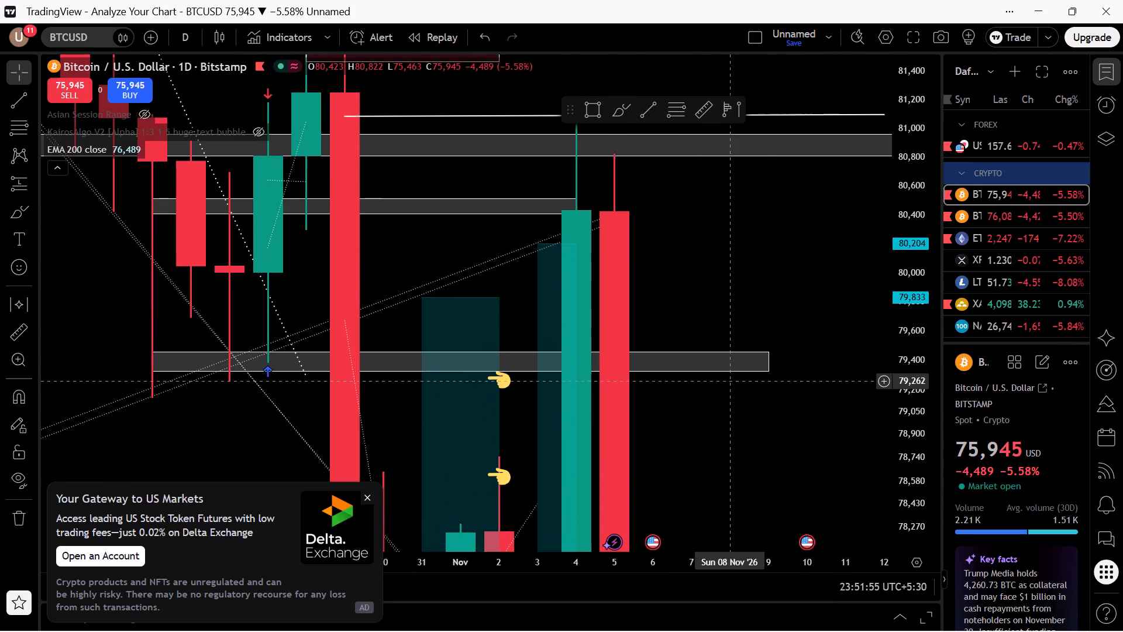
pyautogui.moveTo(719, 440); pyautogui.dragTo(764, 303)
pyautogui.scroll(2, 781, 381)
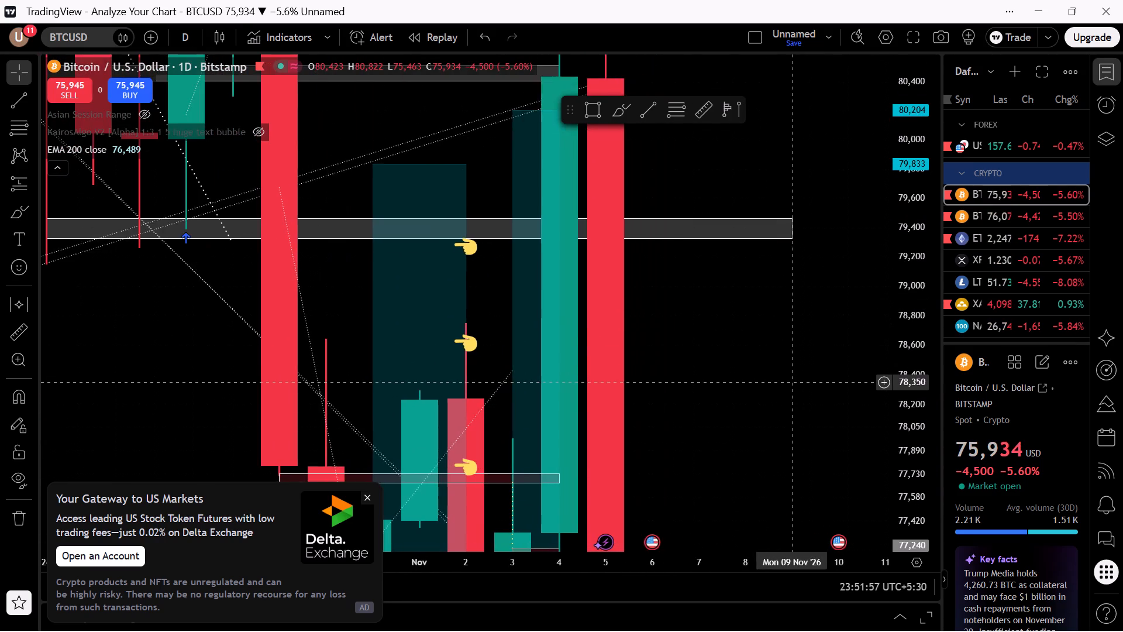
pyautogui.scroll(-2, 781, 383)
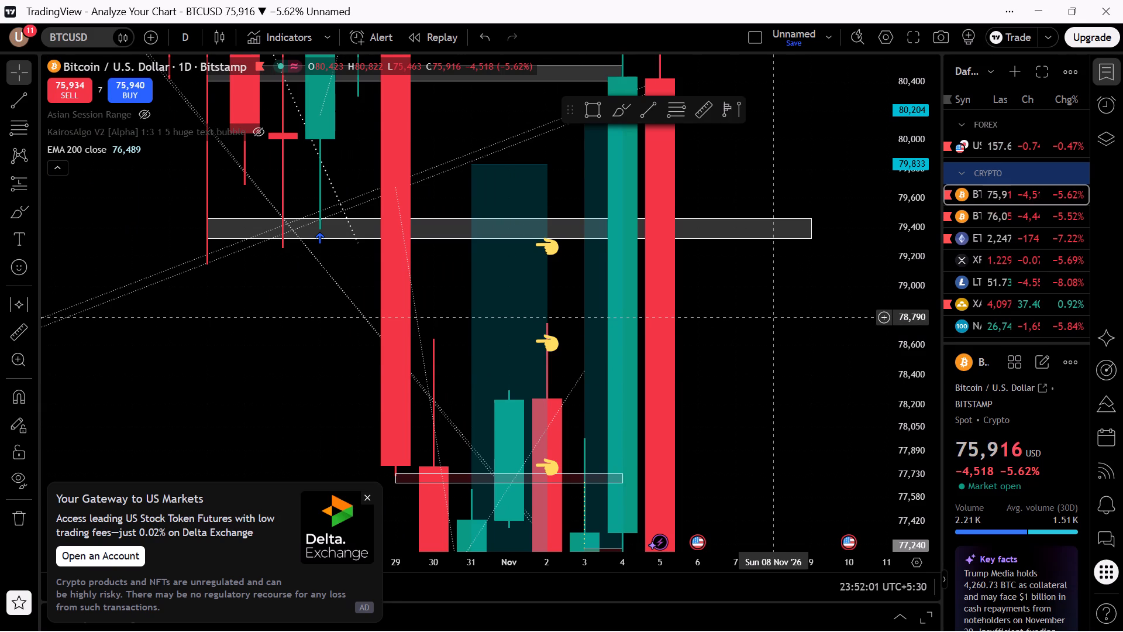
pyautogui.moveTo(758, 338); pyautogui.dragTo(558, 473)
pyautogui.moveTo(736, 232); pyautogui.dragTo(766, 317)
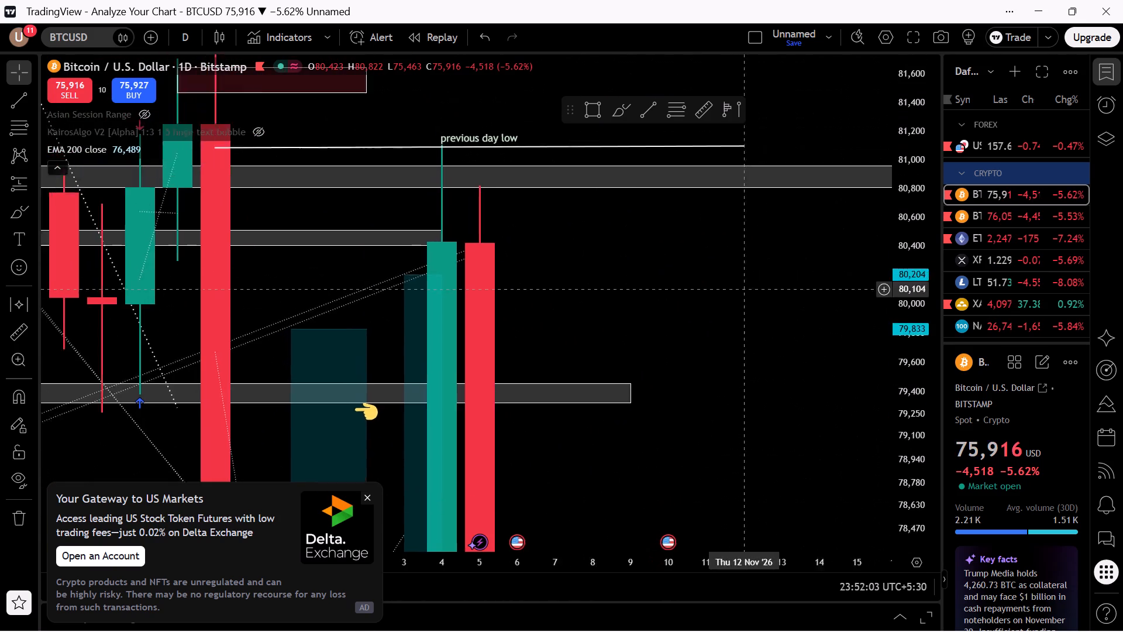
pyautogui.moveTo(766, 317); pyautogui.dragTo(809, 424)
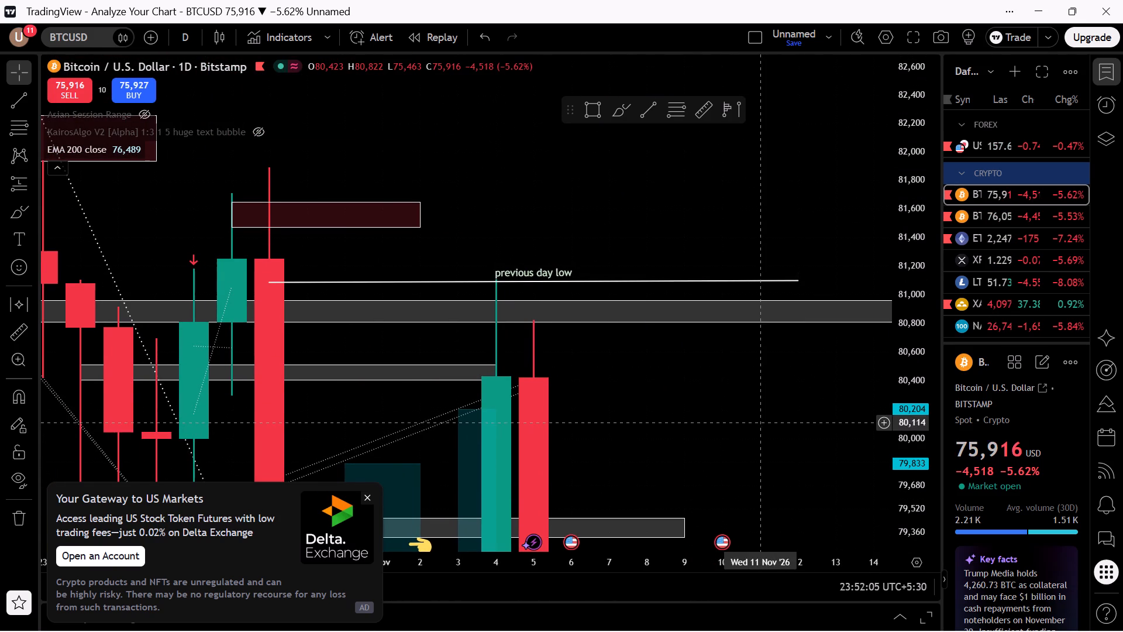
# Extend the dark red zone near 81,500 forward in time so it ends on 14 November.
pyautogui.moveTo(769, 414); pyautogui.dragTo(784, 373)
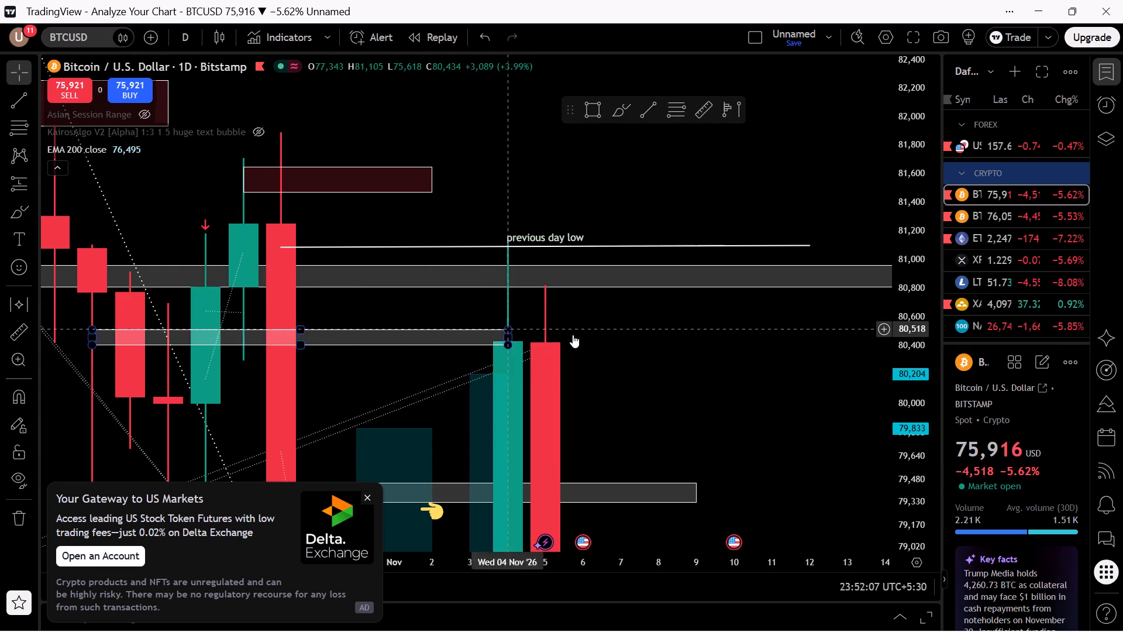
pyautogui.scroll(-4, 687, 336)
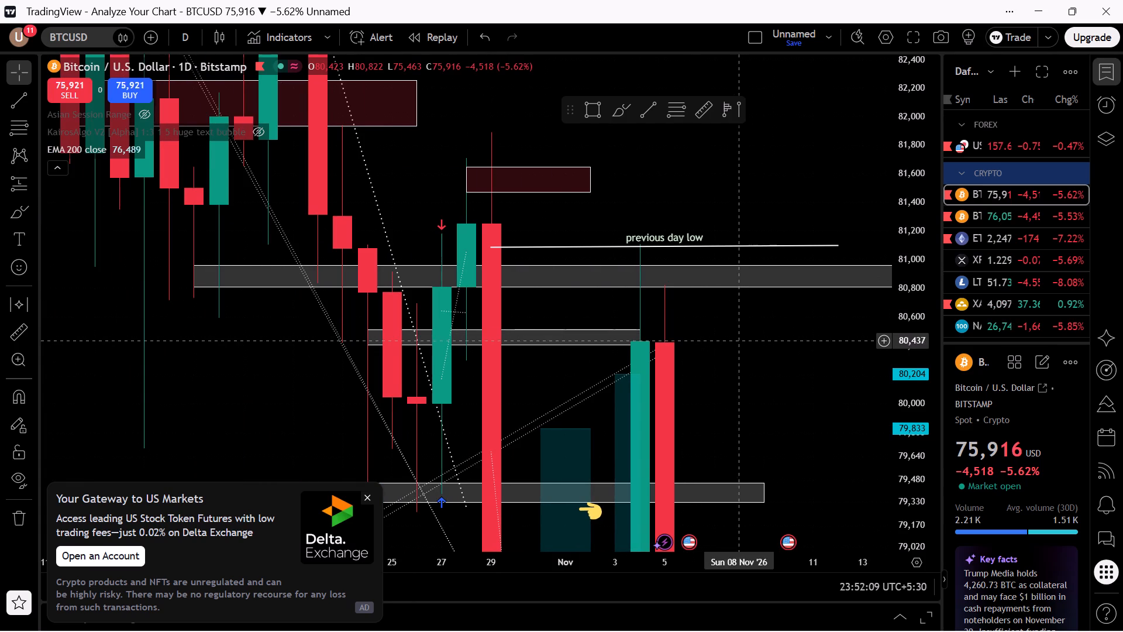
pyautogui.moveTo(774, 369); pyautogui.dragTo(771, 402)
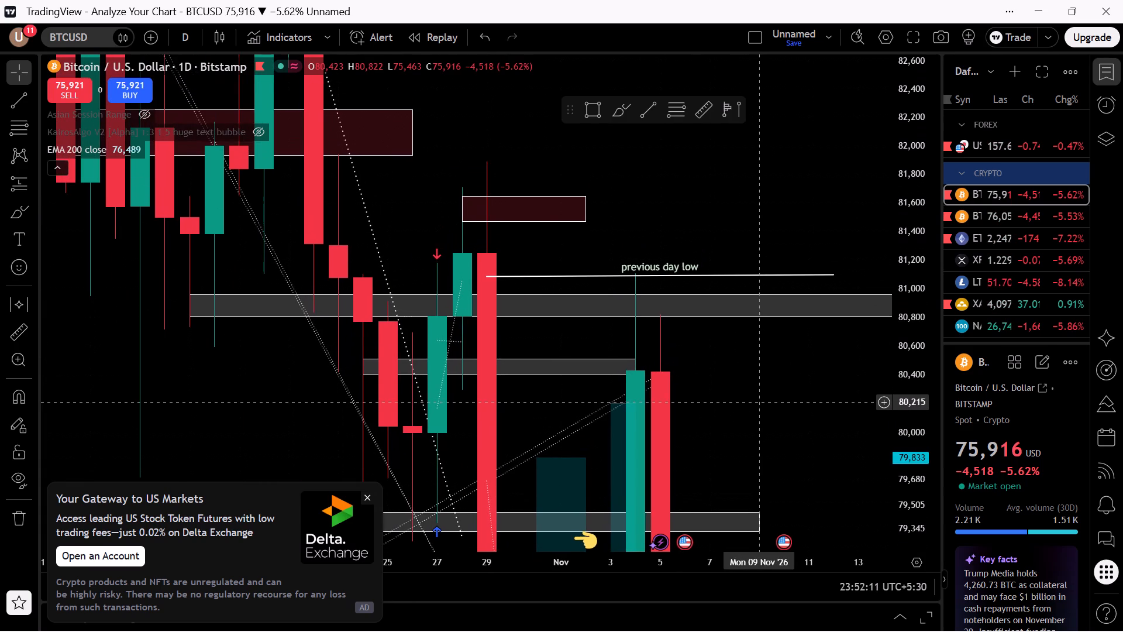
pyautogui.moveTo(771, 402); pyautogui.dragTo(771, 379)
pyautogui.moveTo(584, 186); pyautogui.dragTo(893, 228)
# Extend the fvg zone near 77,100 forward in time so it ends on 8 November.
pyautogui.moveTo(587, 215); pyautogui.dragTo(580, 241)
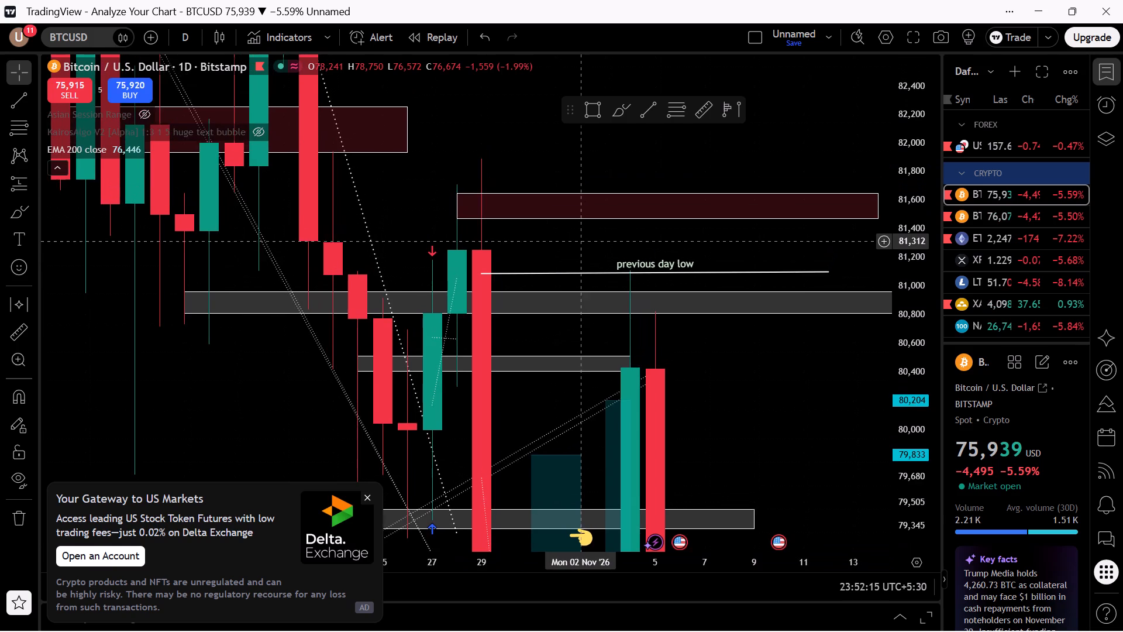
pyautogui.moveTo(580, 241); pyautogui.dragTo(573, 172)
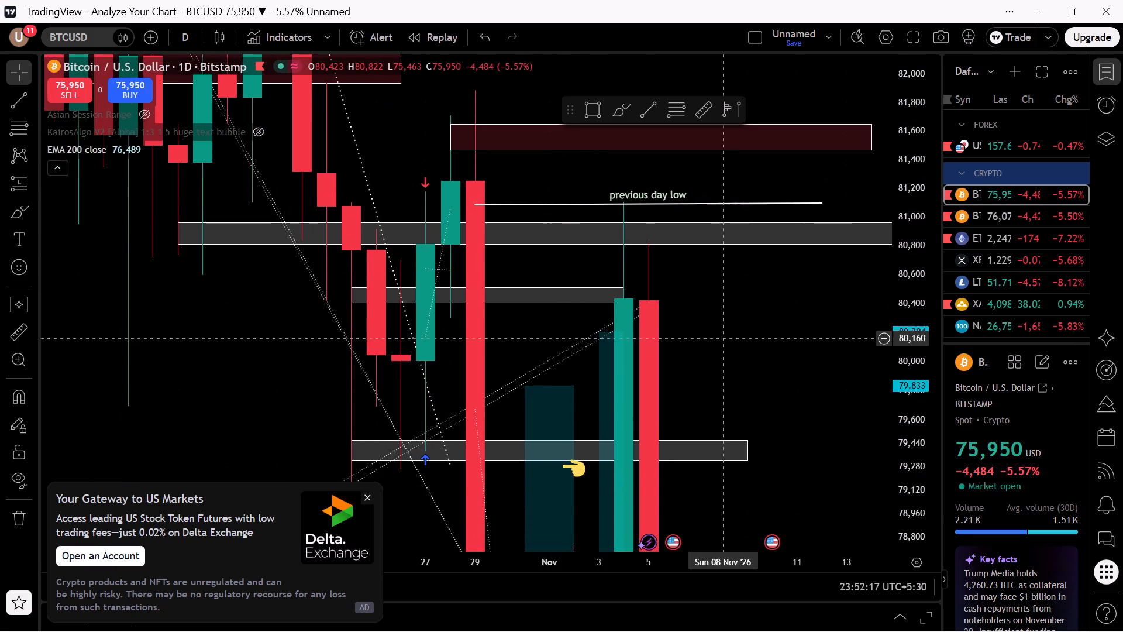
pyautogui.moveTo(791, 458); pyautogui.dragTo(801, 255)
pyautogui.moveTo(825, 374); pyautogui.dragTo(809, 467)
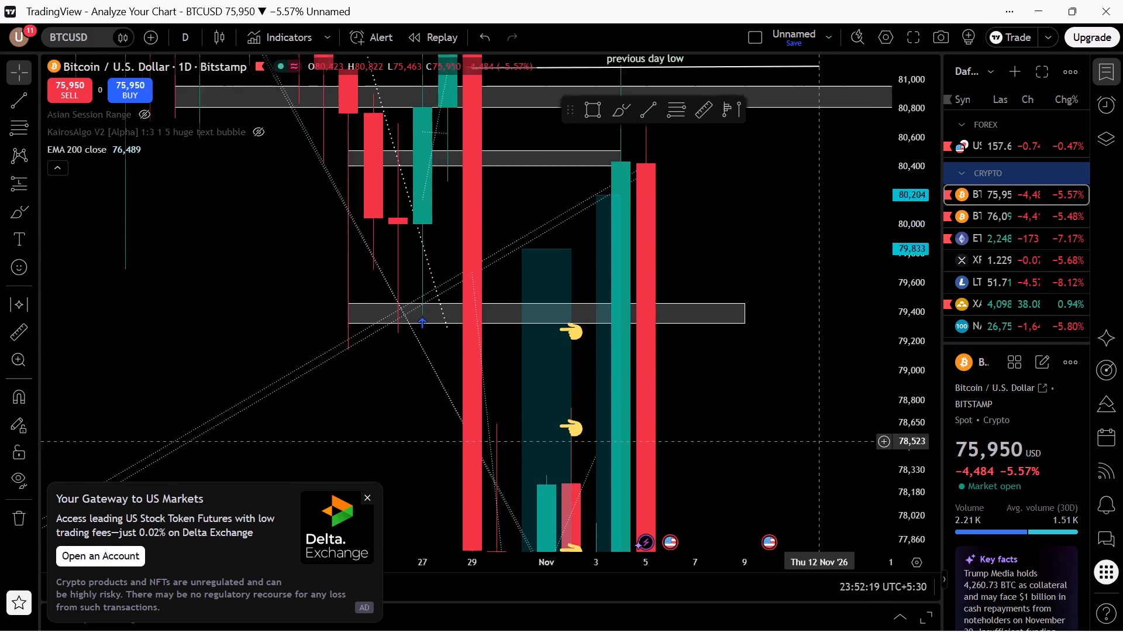
pyautogui.moveTo(809, 467); pyautogui.dragTo(794, 295)
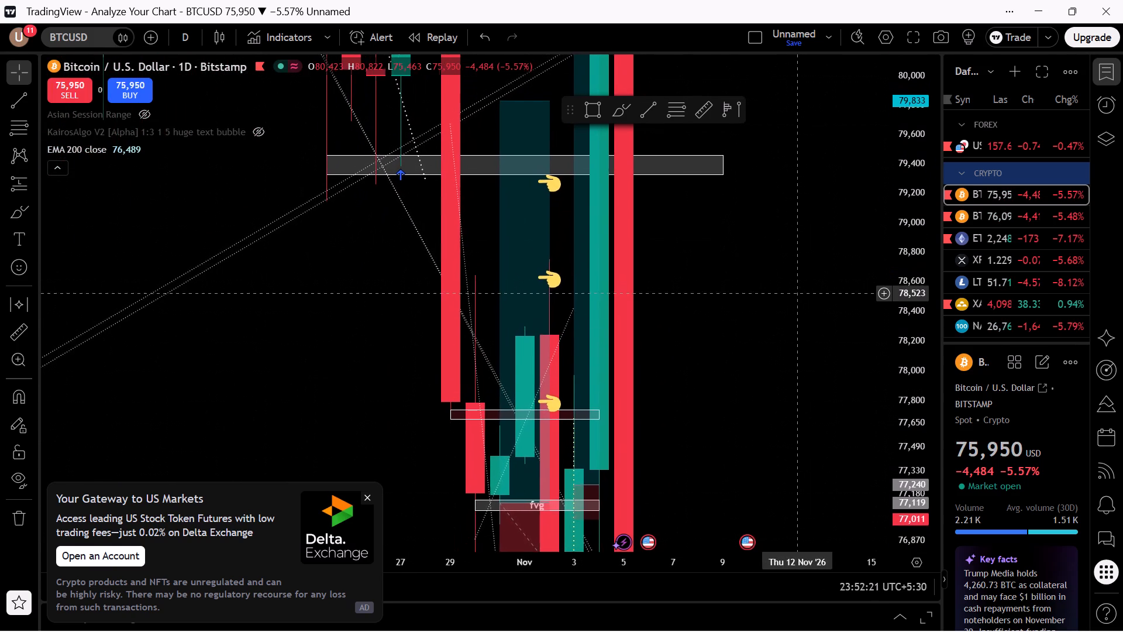
pyautogui.moveTo(794, 295); pyautogui.dragTo(788, 310)
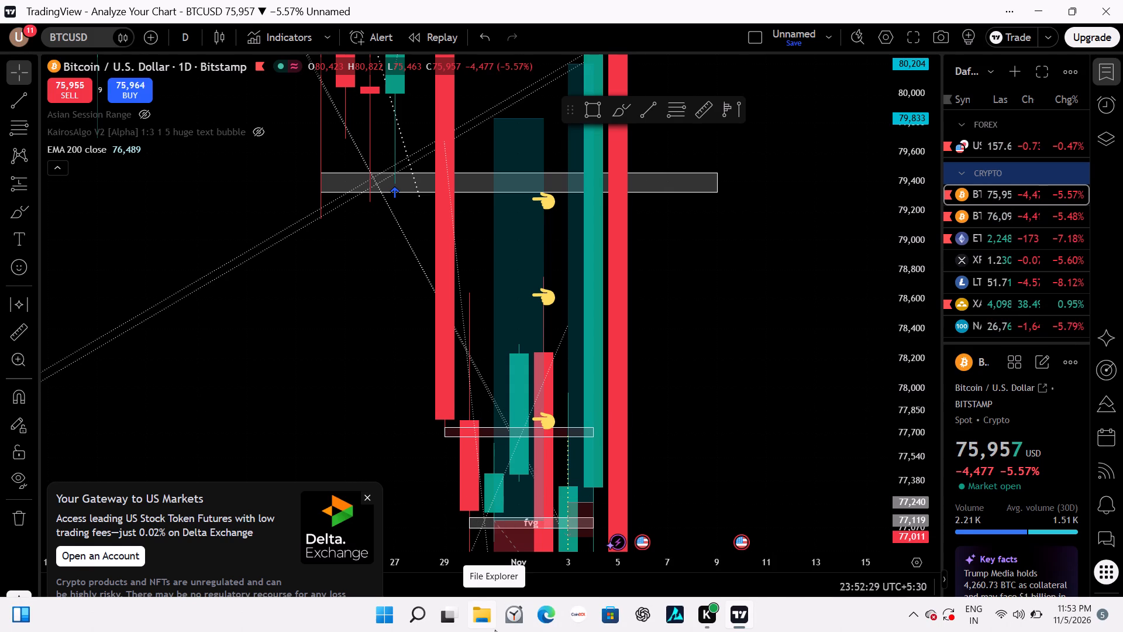
pyautogui.moveTo(712, 428); pyautogui.dragTo(725, 195)
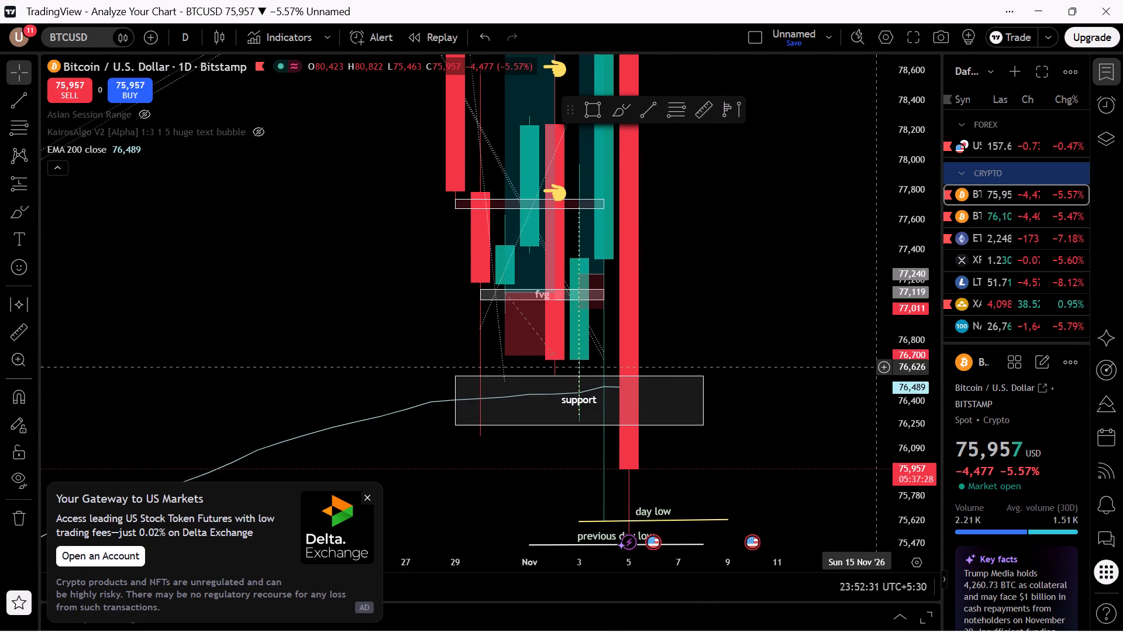
pyautogui.scroll(4, 865, 367)
pyautogui.scroll(-1, 838, 377)
pyautogui.scroll(4, 838, 377)
pyautogui.moveTo(532, 315); pyautogui.dragTo(687, 368)
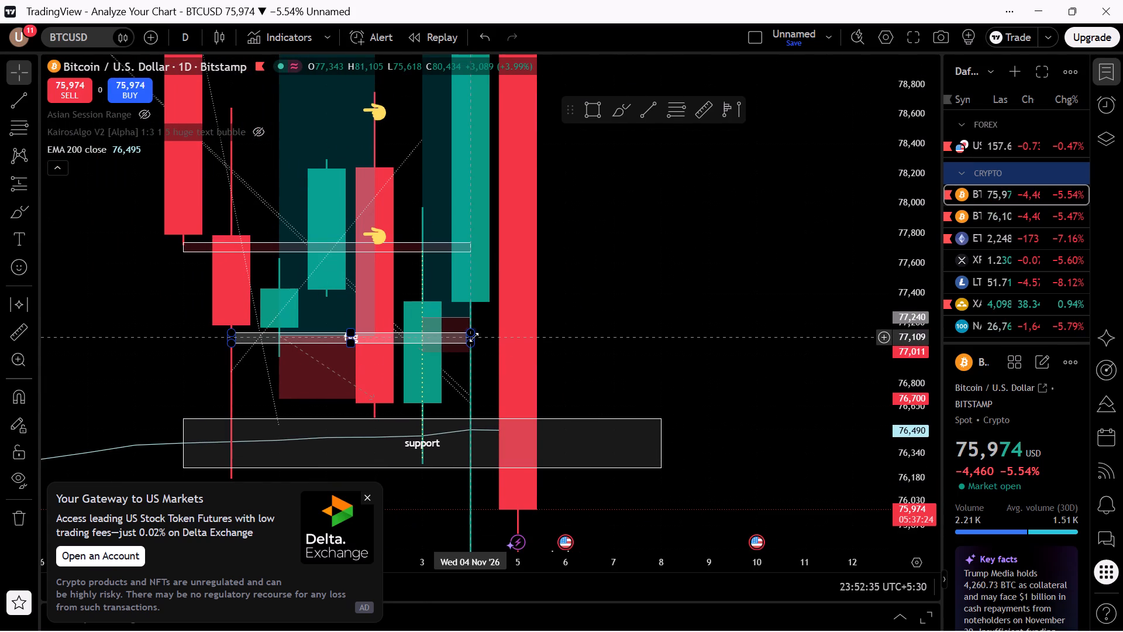
pyautogui.moveTo(475, 338); pyautogui.dragTo(650, 362)
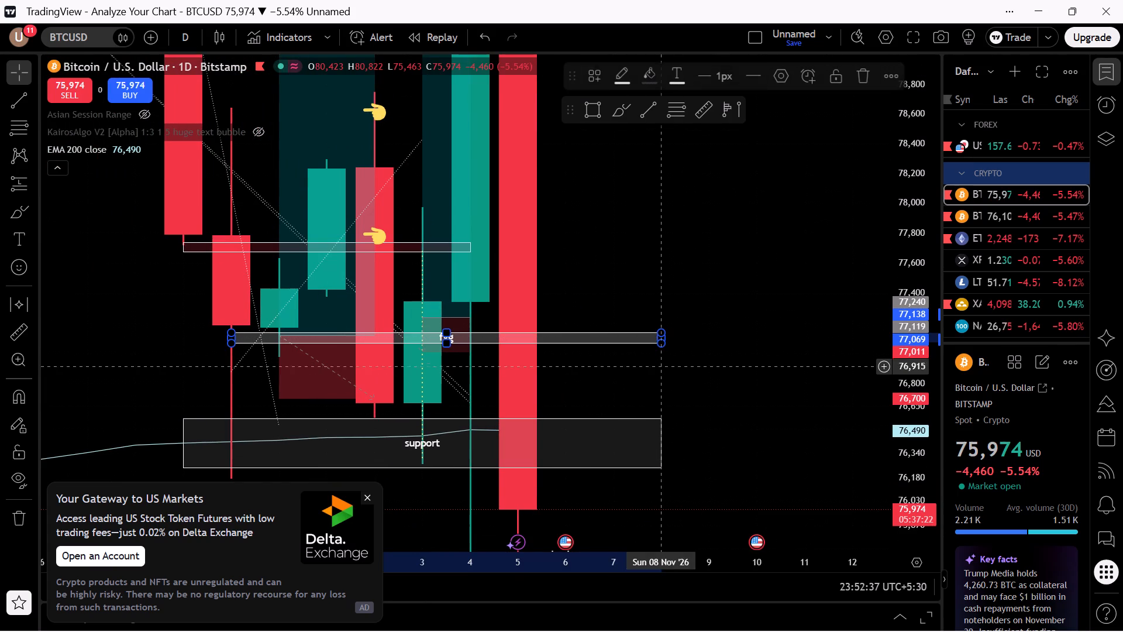
pyautogui.click(735, 386)
# Examine the late October to early November daily candles against the marked zones, from the day low line up to about 84,000.
pyautogui.moveTo(704, 407); pyautogui.dragTo(707, 403)
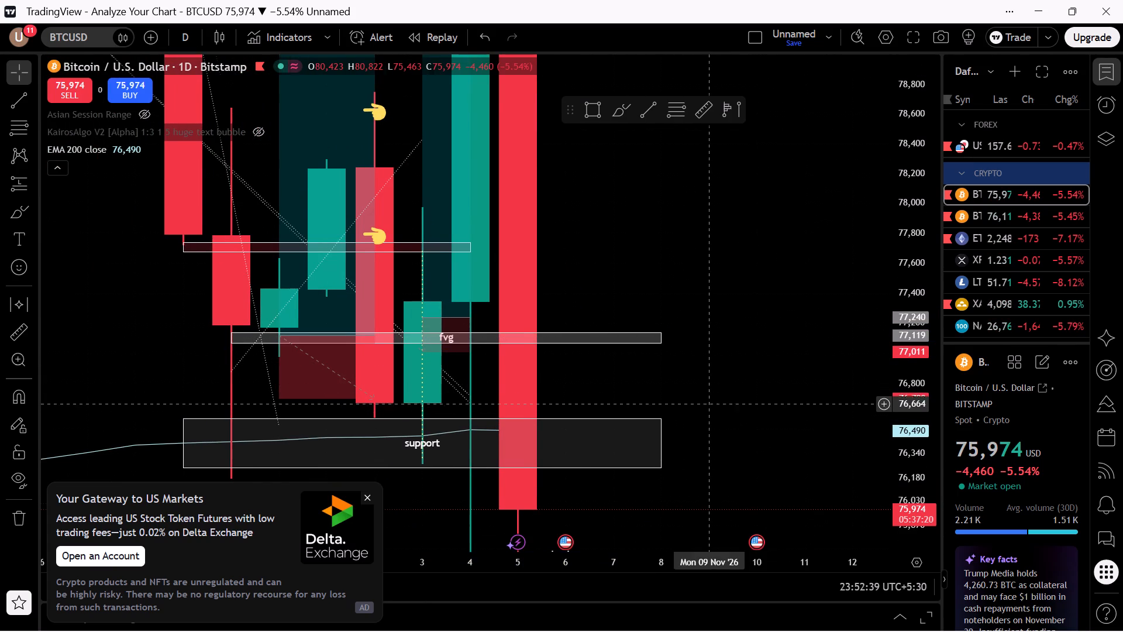
pyautogui.moveTo(707, 403); pyautogui.dragTo(782, 396)
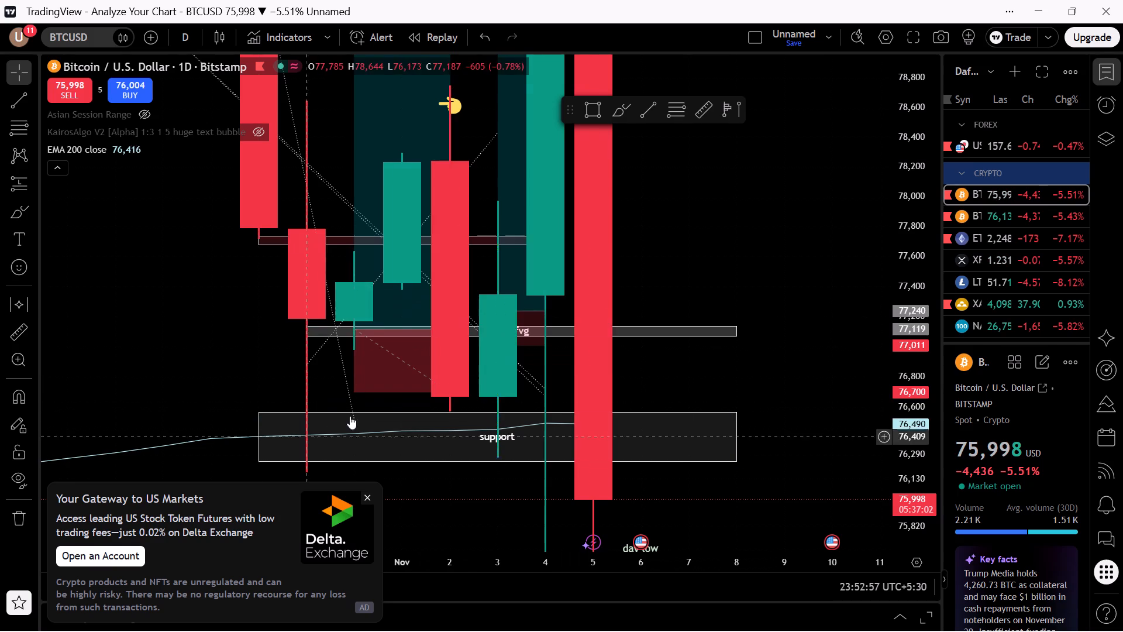
pyautogui.moveTo(736, 381); pyautogui.dragTo(695, 294)
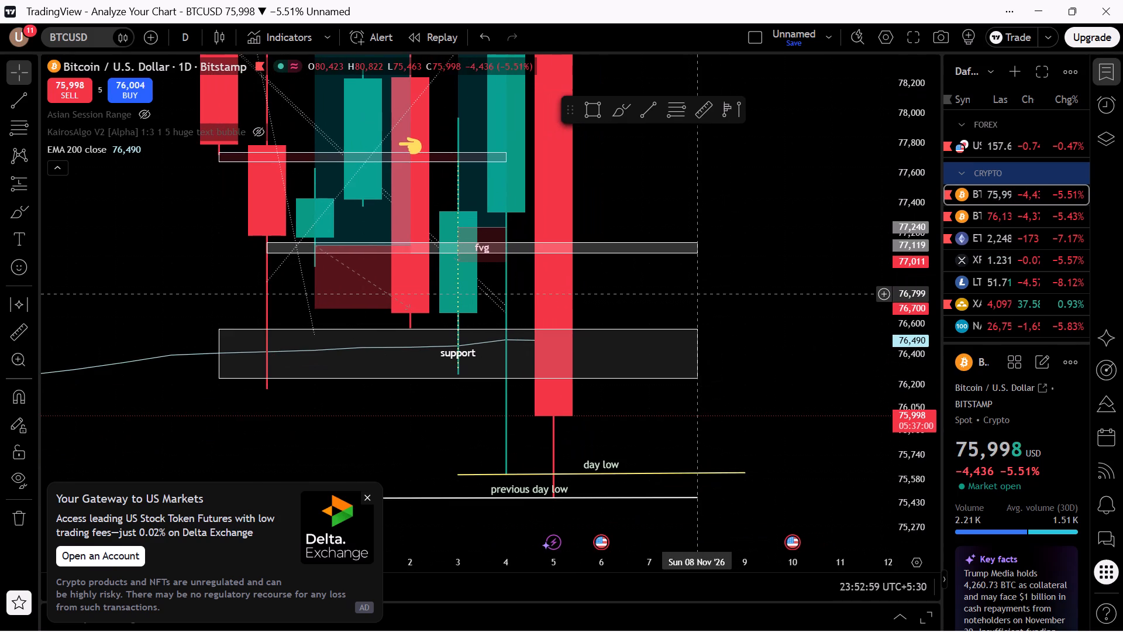
pyautogui.moveTo(695, 294); pyautogui.dragTo(695, 312)
pyautogui.moveTo(695, 314); pyautogui.dragTo(702, 338)
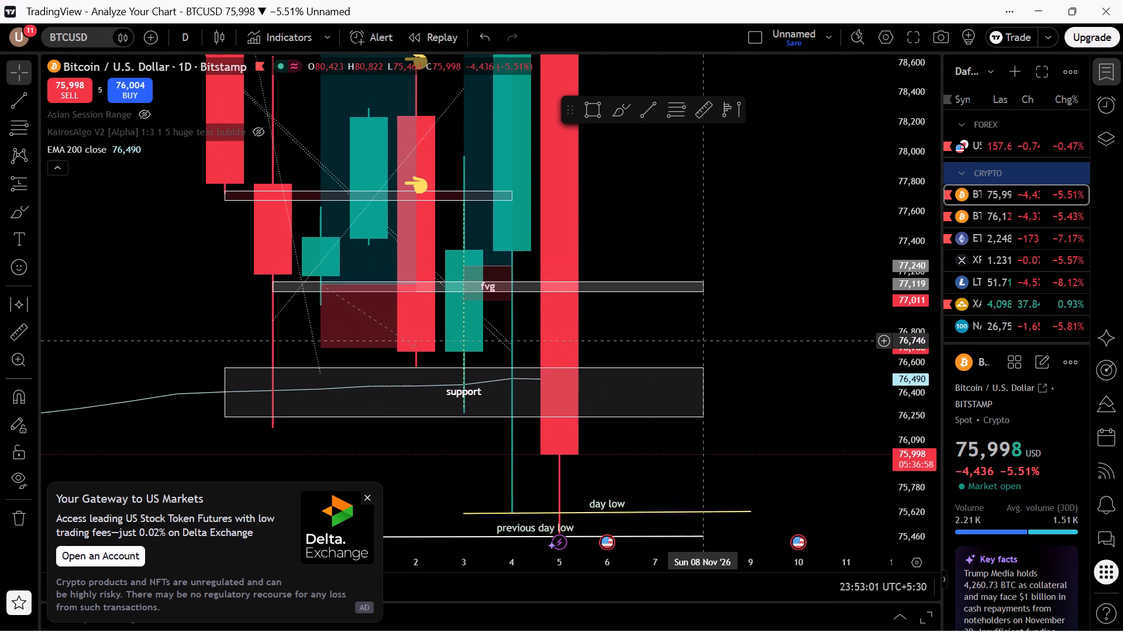
pyautogui.moveTo(778, 376); pyautogui.dragTo(761, 248)
pyautogui.moveTo(754, 308); pyautogui.dragTo(754, 553)
pyautogui.moveTo(808, 311); pyautogui.dragTo(796, 417)
pyautogui.moveTo(918, 255); pyautogui.dragTo(887, 432)
pyautogui.scroll(-3, 838, 417)
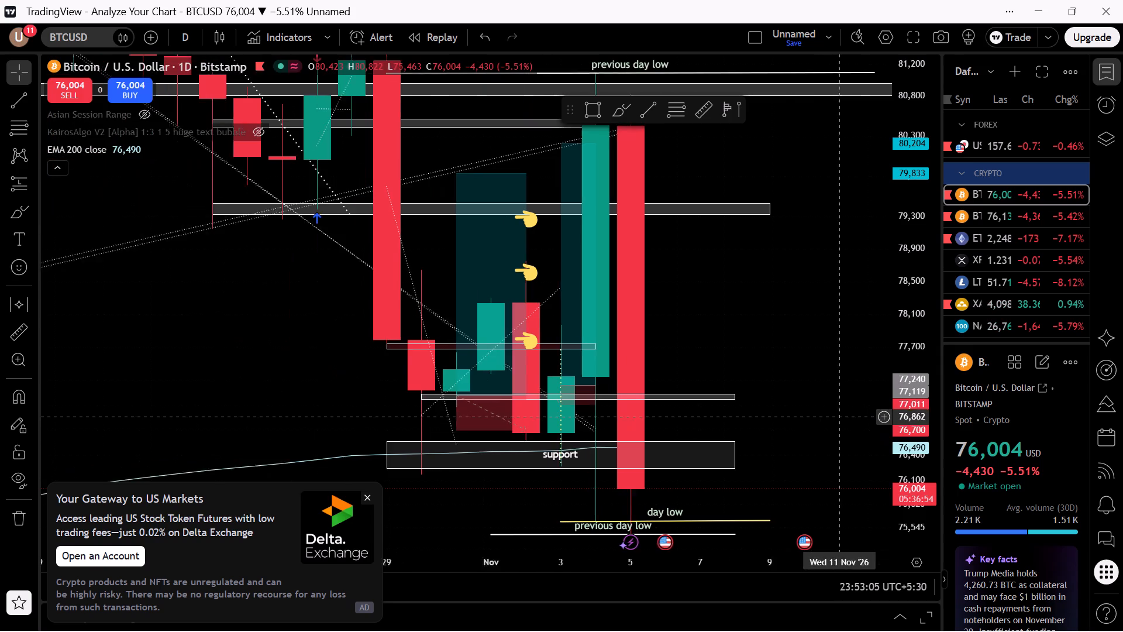
pyautogui.scroll(-1, 838, 417)
pyautogui.moveTo(798, 354); pyautogui.dragTo(809, 504)
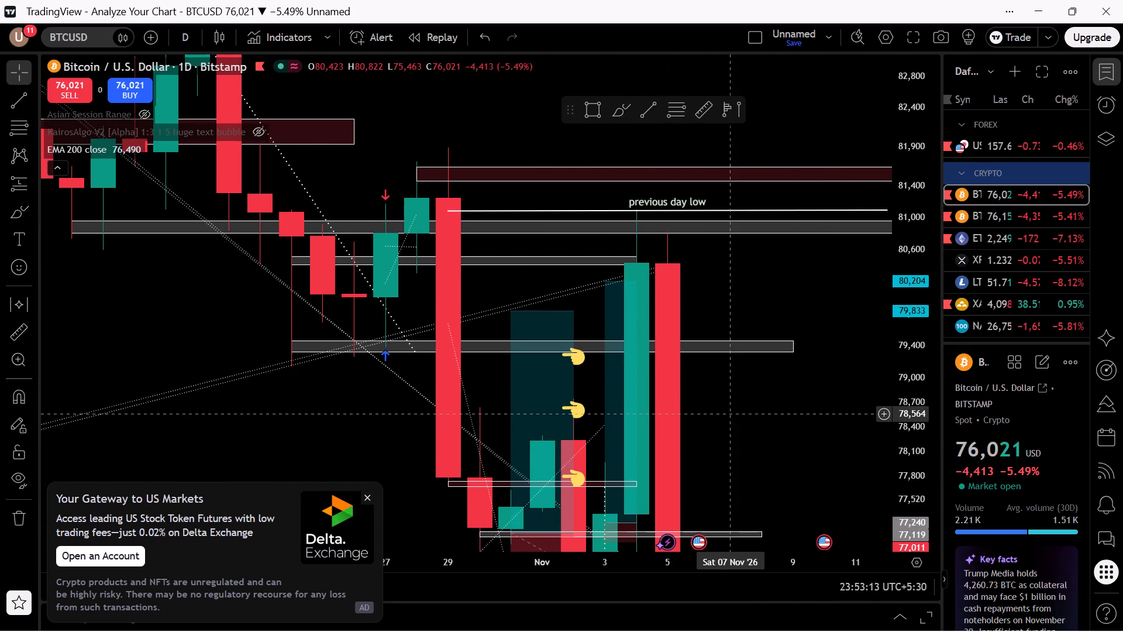
pyautogui.moveTo(726, 414); pyautogui.dragTo(760, 631)
pyautogui.moveTo(653, 261); pyautogui.dragTo(653, 286)
pyautogui.scroll(-4, 651, 279)
pyautogui.moveTo(818, 502); pyautogui.dragTo(704, 399)
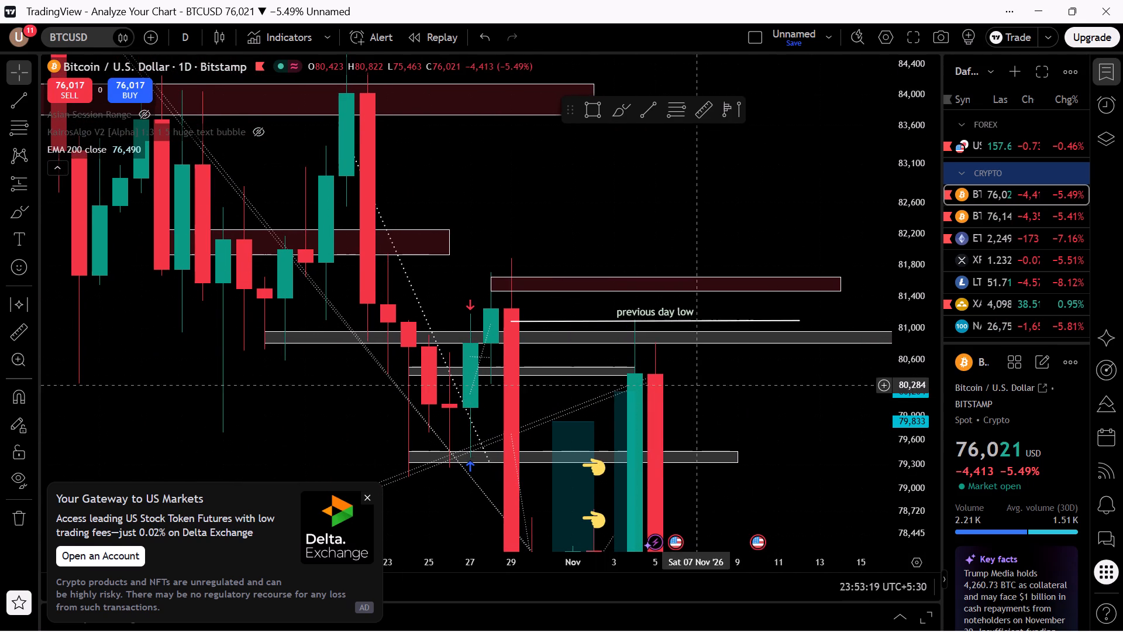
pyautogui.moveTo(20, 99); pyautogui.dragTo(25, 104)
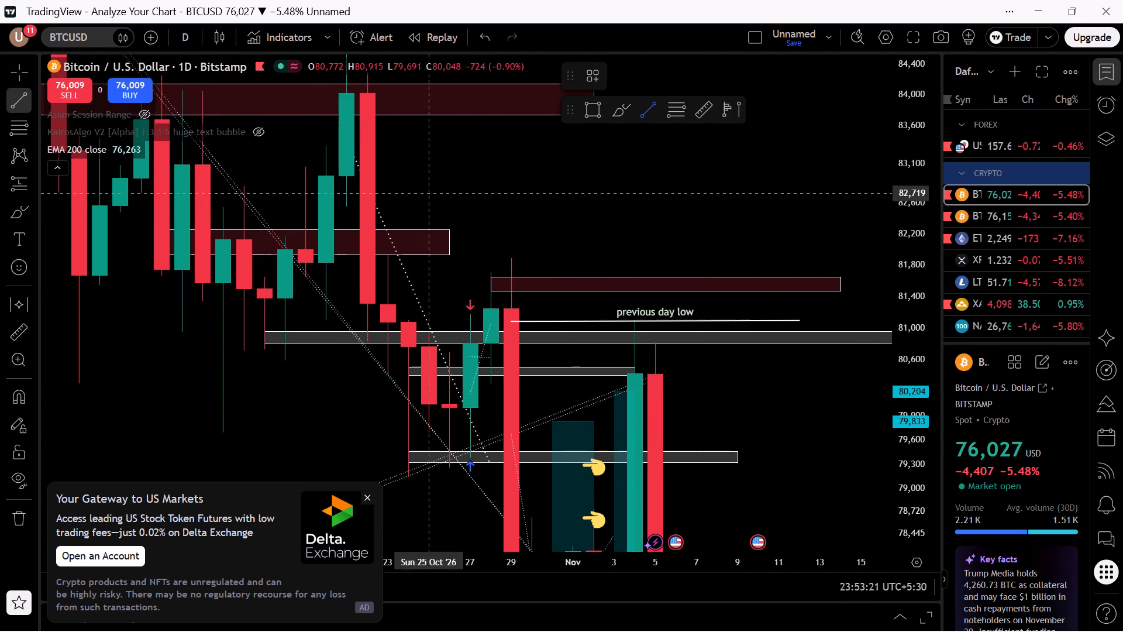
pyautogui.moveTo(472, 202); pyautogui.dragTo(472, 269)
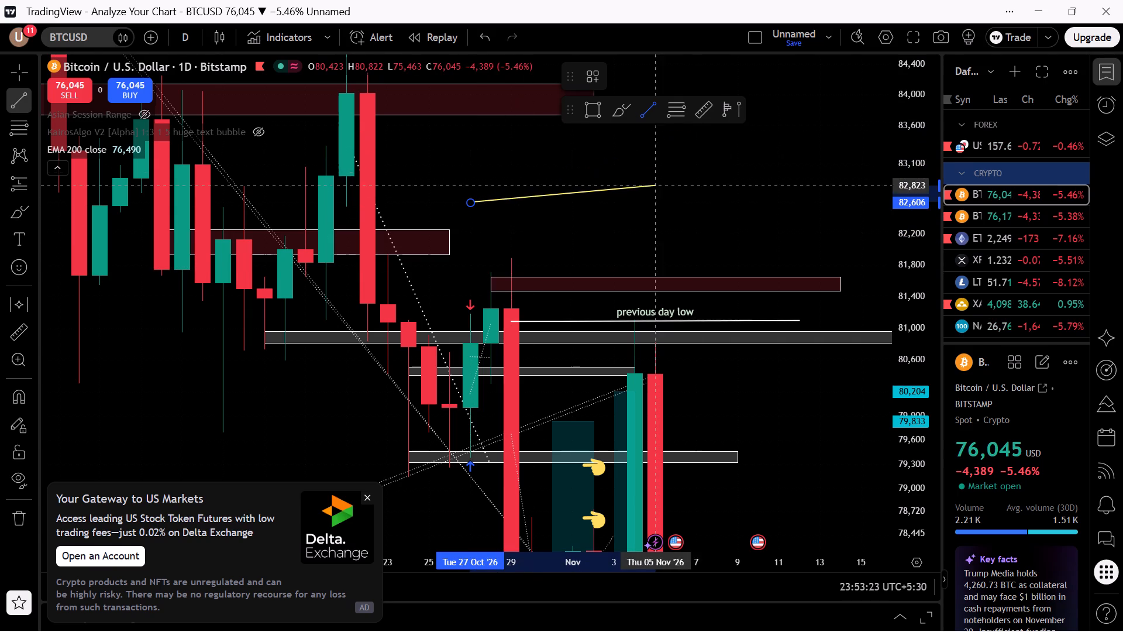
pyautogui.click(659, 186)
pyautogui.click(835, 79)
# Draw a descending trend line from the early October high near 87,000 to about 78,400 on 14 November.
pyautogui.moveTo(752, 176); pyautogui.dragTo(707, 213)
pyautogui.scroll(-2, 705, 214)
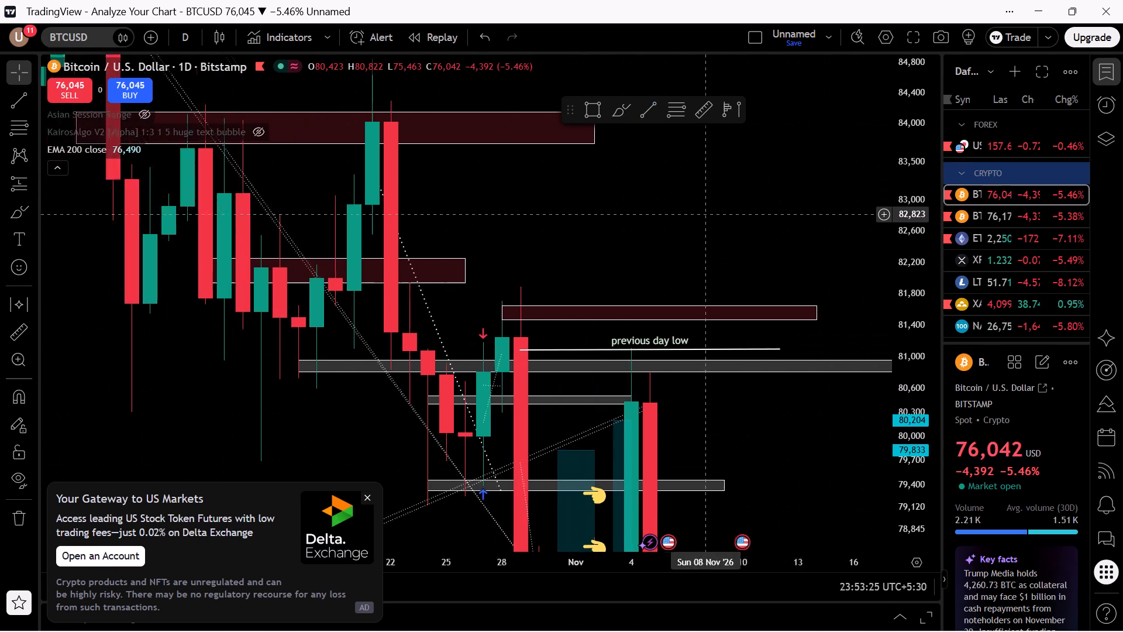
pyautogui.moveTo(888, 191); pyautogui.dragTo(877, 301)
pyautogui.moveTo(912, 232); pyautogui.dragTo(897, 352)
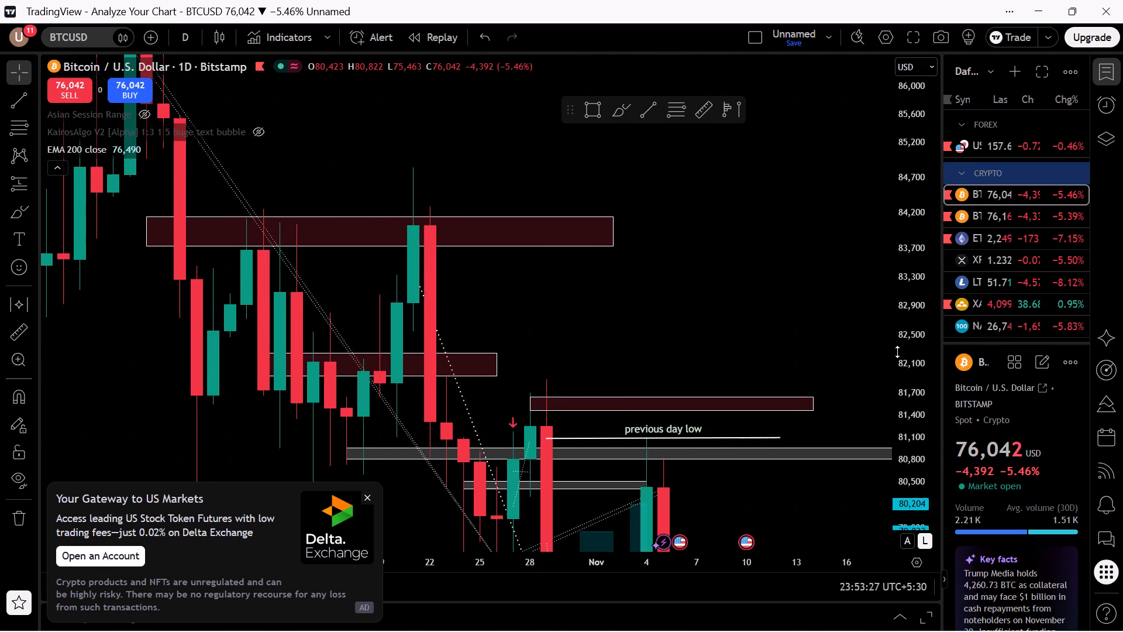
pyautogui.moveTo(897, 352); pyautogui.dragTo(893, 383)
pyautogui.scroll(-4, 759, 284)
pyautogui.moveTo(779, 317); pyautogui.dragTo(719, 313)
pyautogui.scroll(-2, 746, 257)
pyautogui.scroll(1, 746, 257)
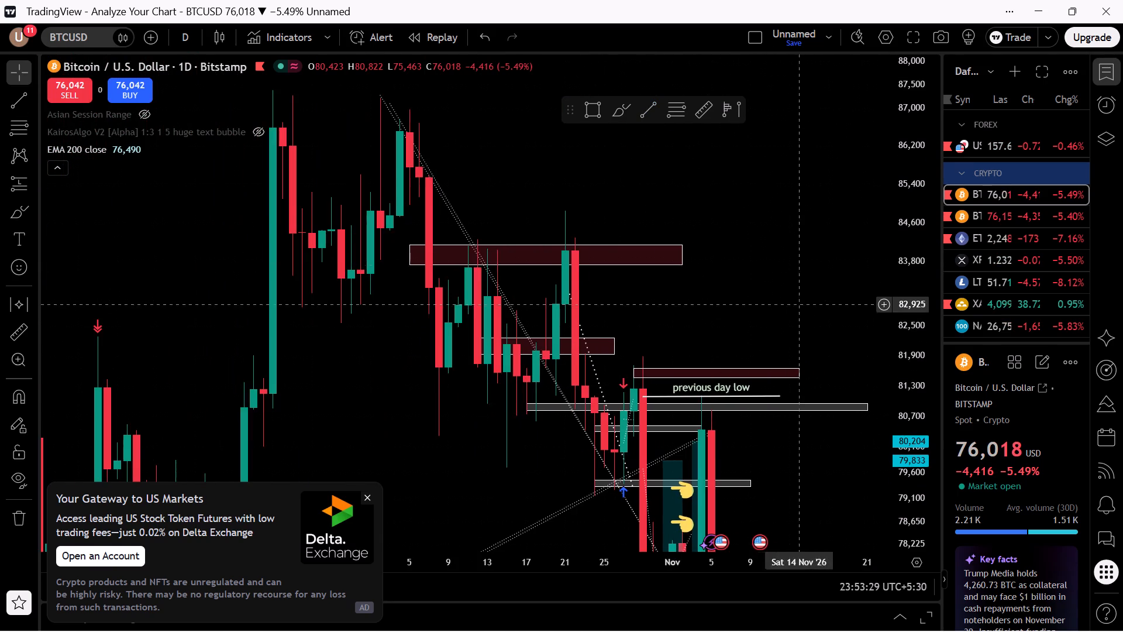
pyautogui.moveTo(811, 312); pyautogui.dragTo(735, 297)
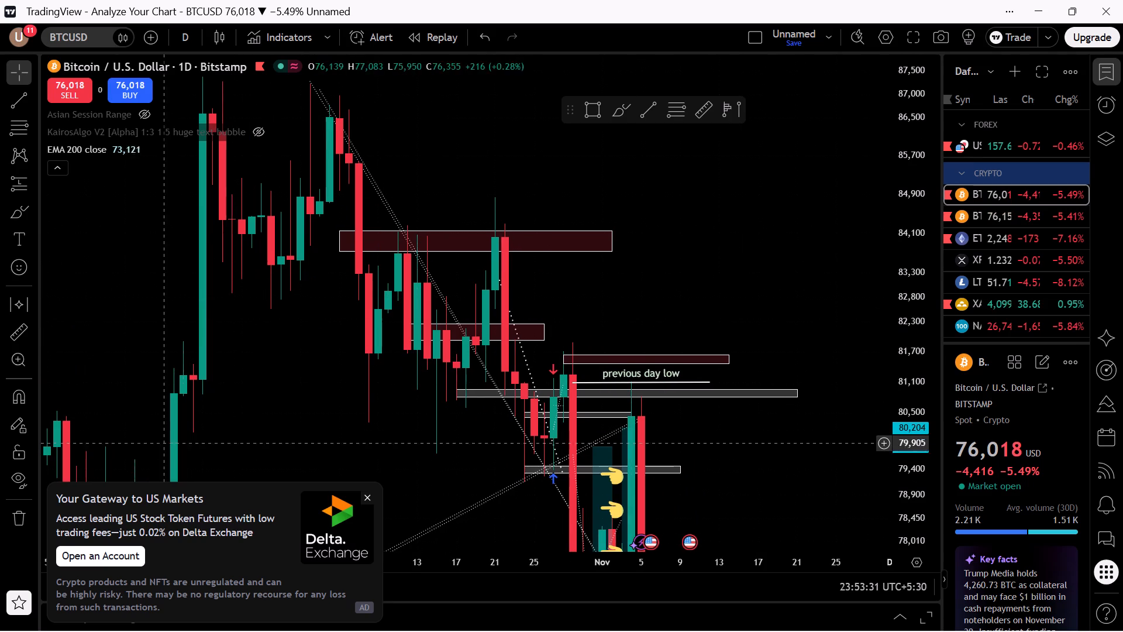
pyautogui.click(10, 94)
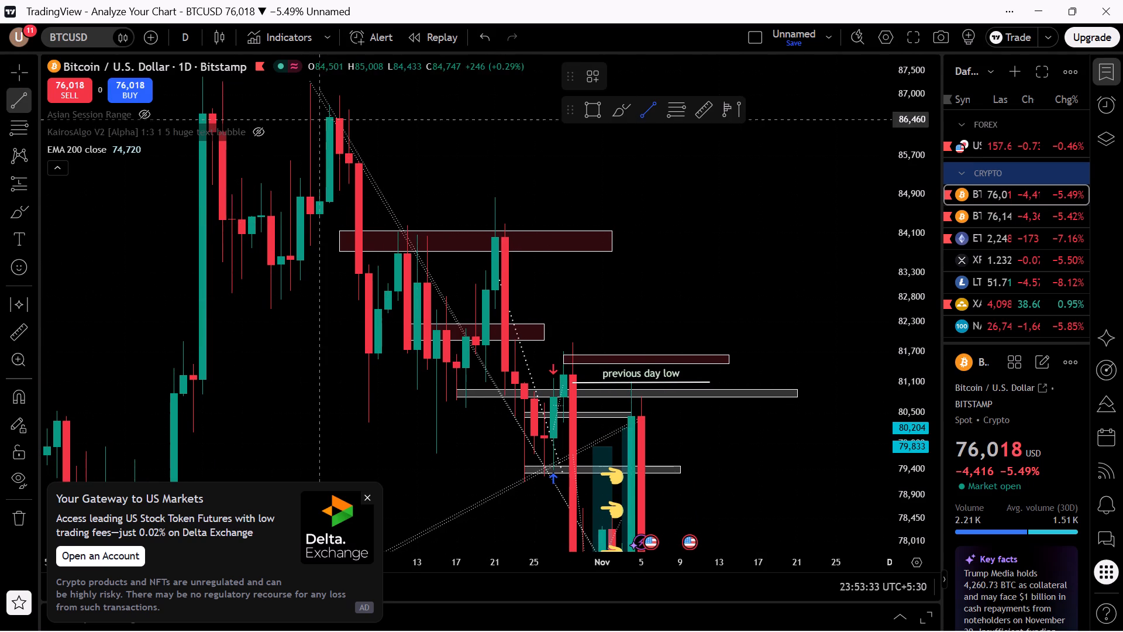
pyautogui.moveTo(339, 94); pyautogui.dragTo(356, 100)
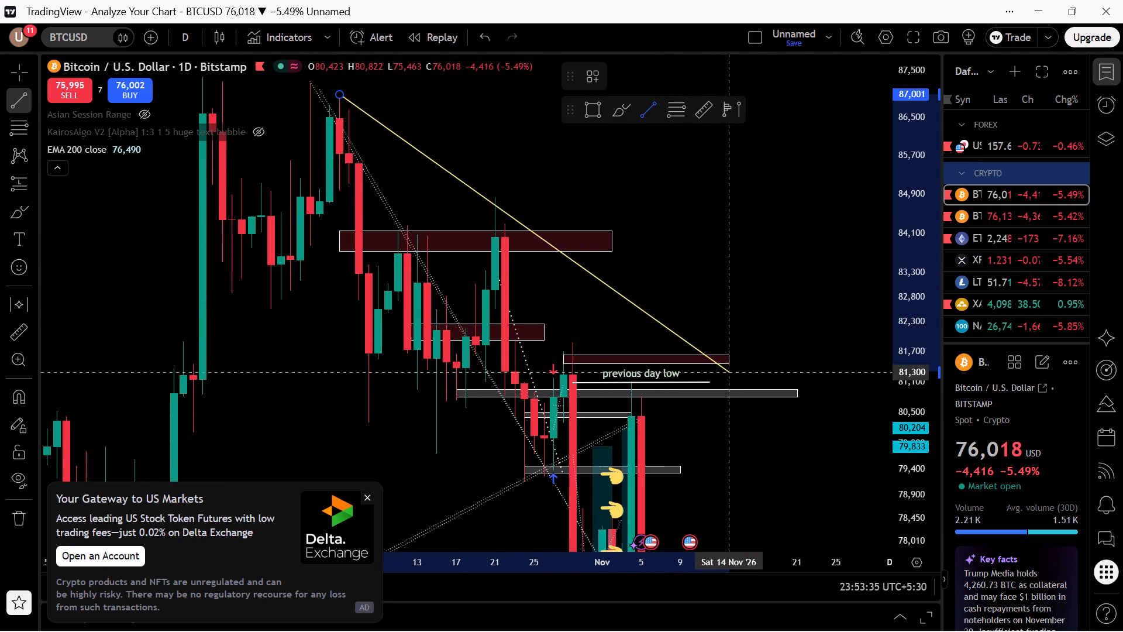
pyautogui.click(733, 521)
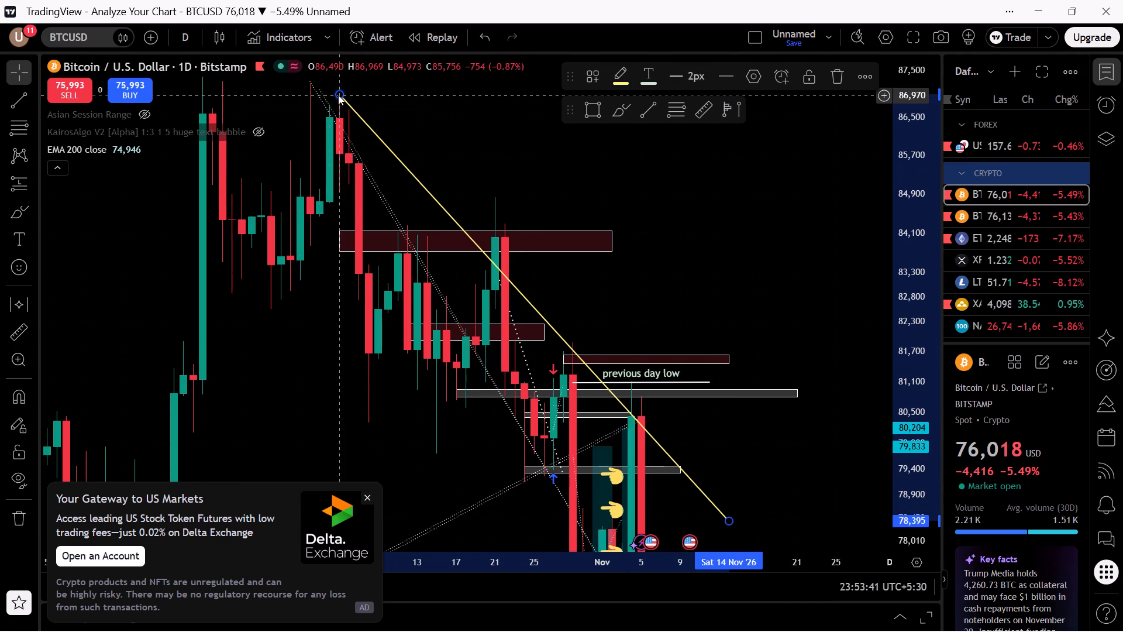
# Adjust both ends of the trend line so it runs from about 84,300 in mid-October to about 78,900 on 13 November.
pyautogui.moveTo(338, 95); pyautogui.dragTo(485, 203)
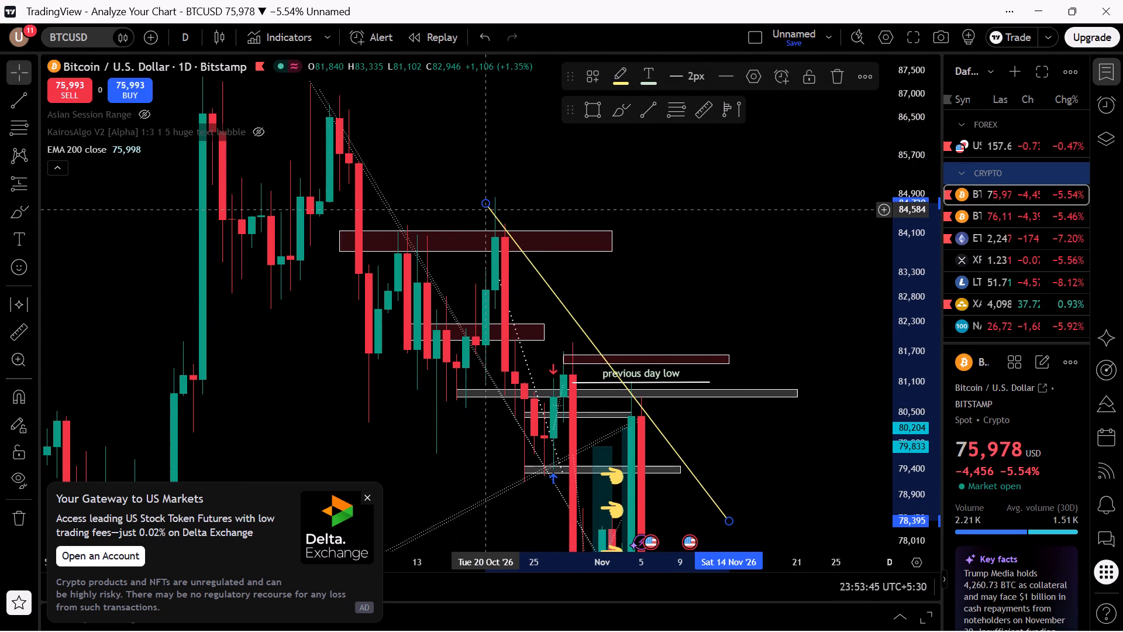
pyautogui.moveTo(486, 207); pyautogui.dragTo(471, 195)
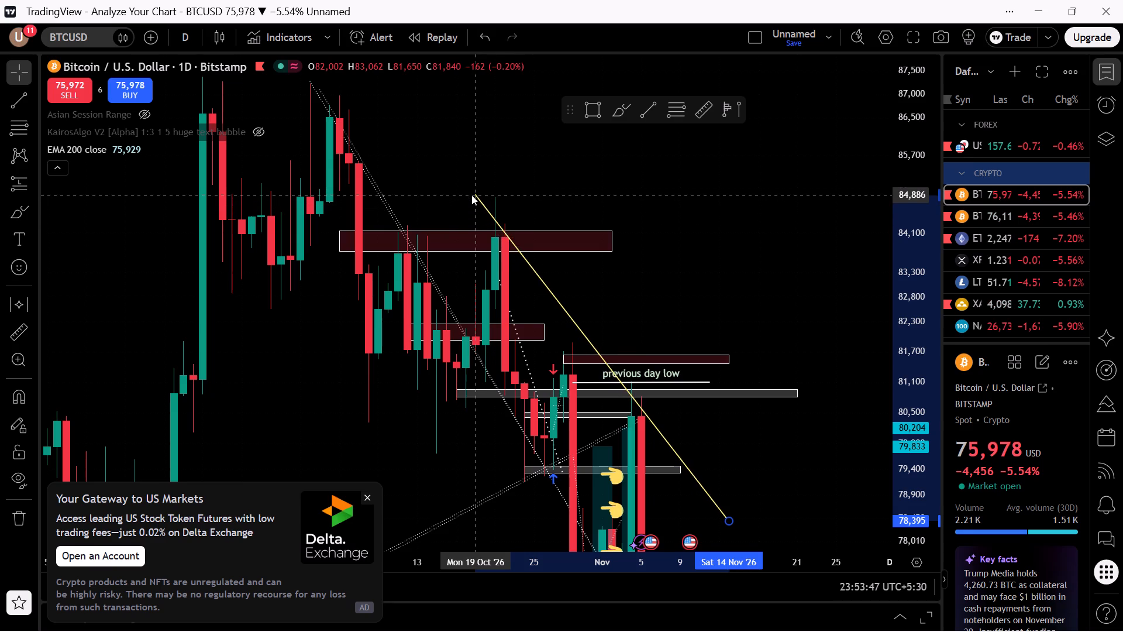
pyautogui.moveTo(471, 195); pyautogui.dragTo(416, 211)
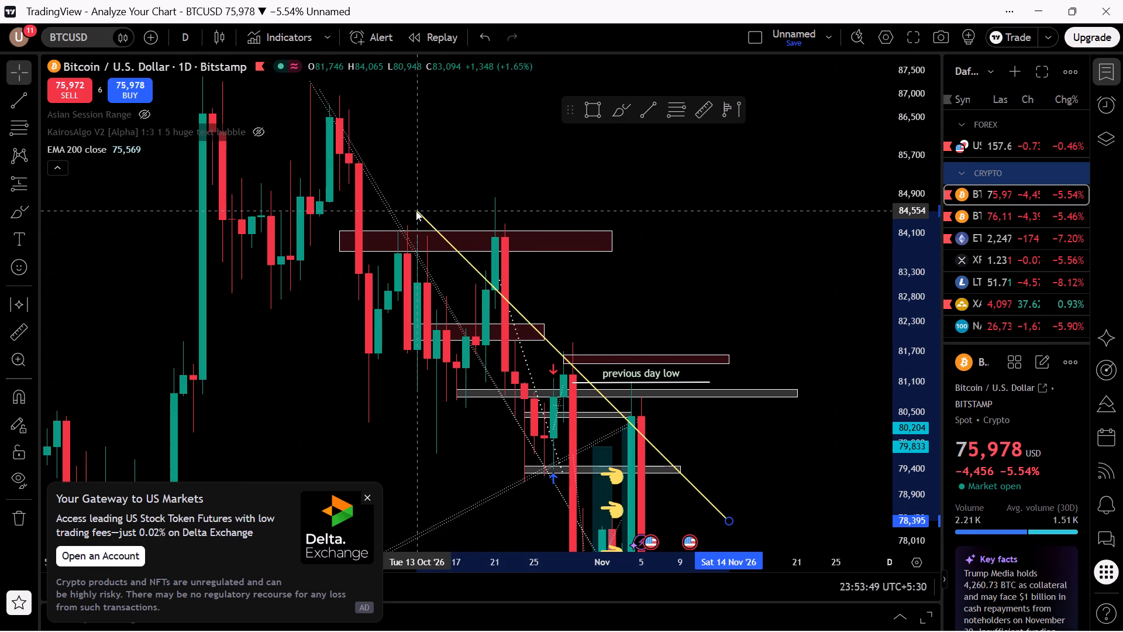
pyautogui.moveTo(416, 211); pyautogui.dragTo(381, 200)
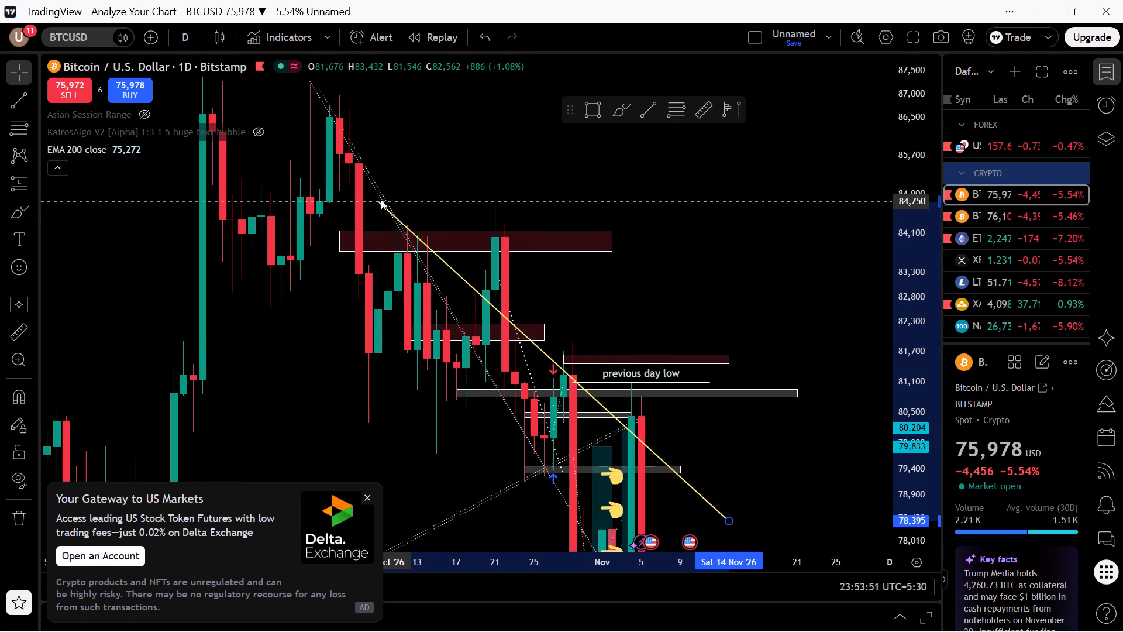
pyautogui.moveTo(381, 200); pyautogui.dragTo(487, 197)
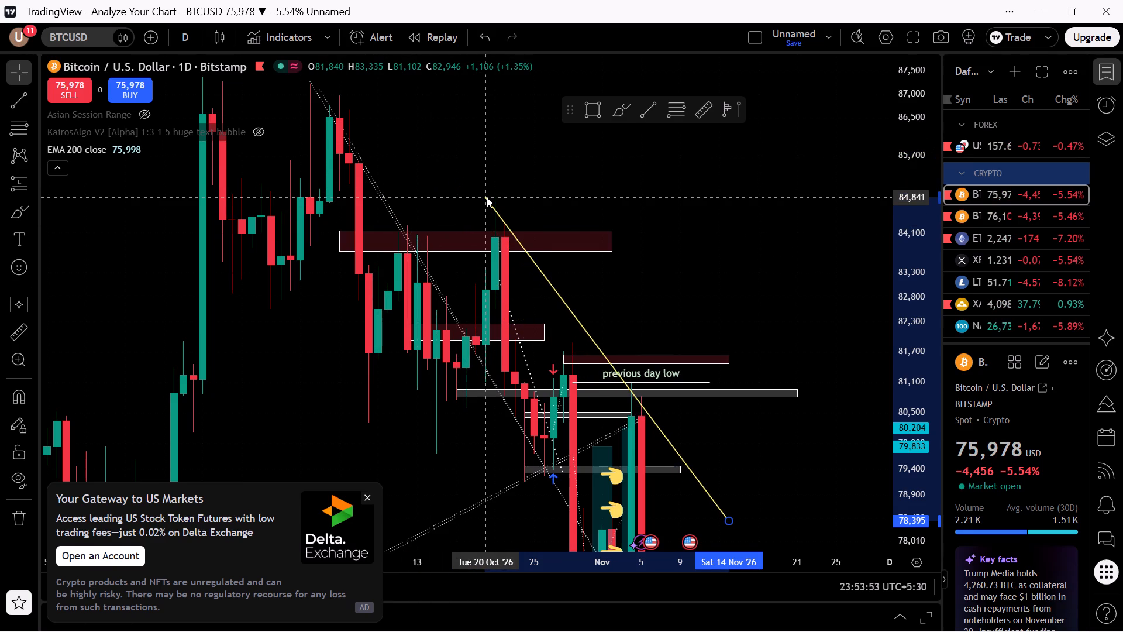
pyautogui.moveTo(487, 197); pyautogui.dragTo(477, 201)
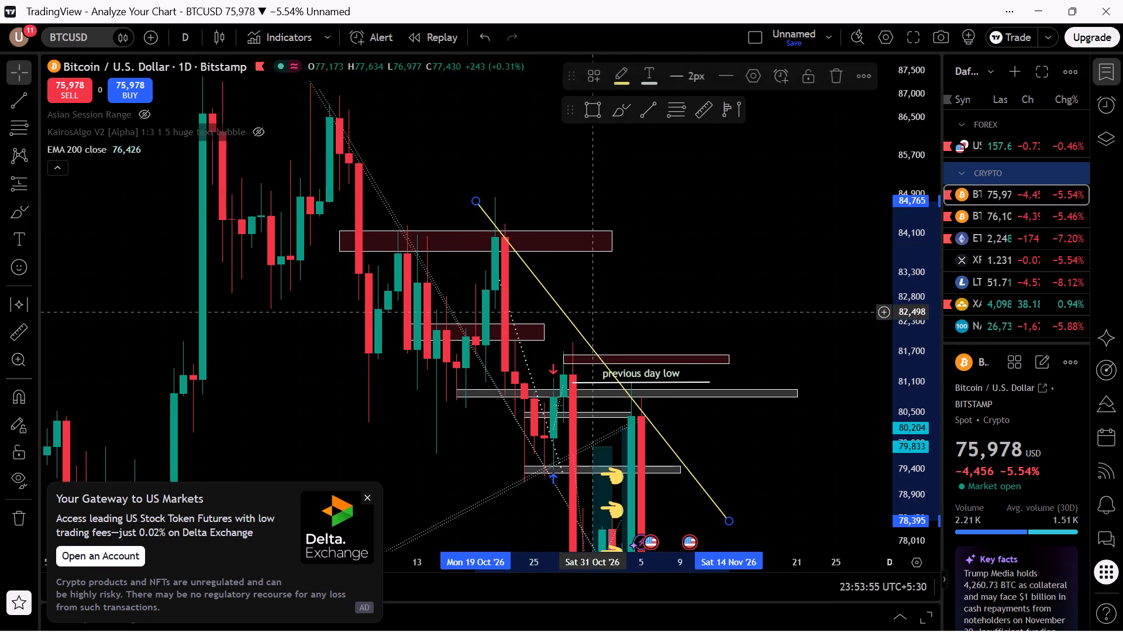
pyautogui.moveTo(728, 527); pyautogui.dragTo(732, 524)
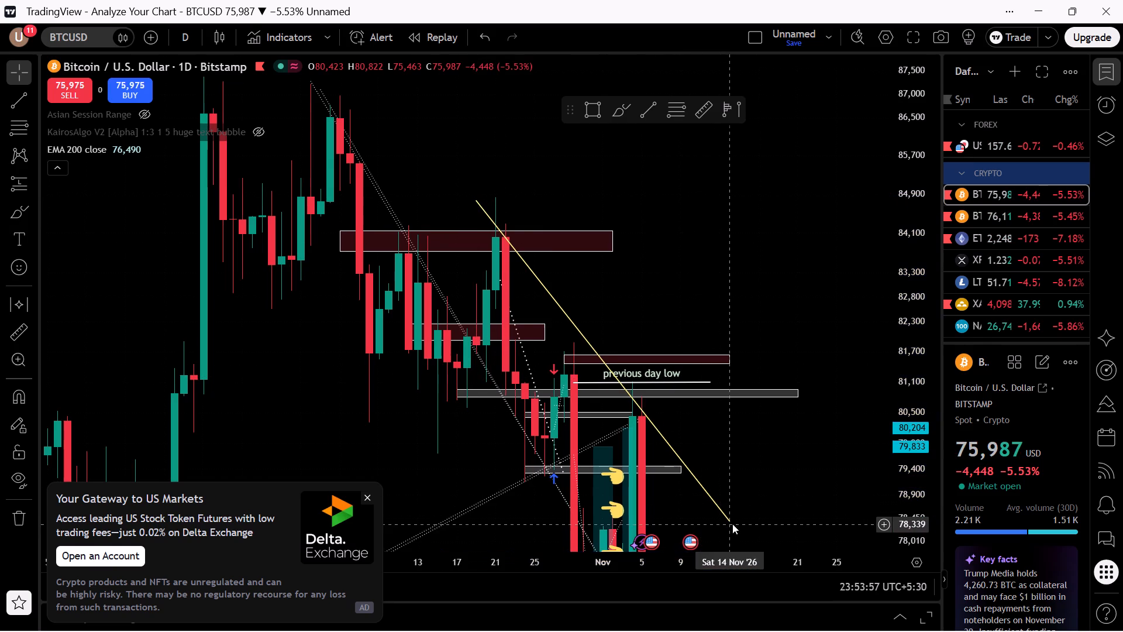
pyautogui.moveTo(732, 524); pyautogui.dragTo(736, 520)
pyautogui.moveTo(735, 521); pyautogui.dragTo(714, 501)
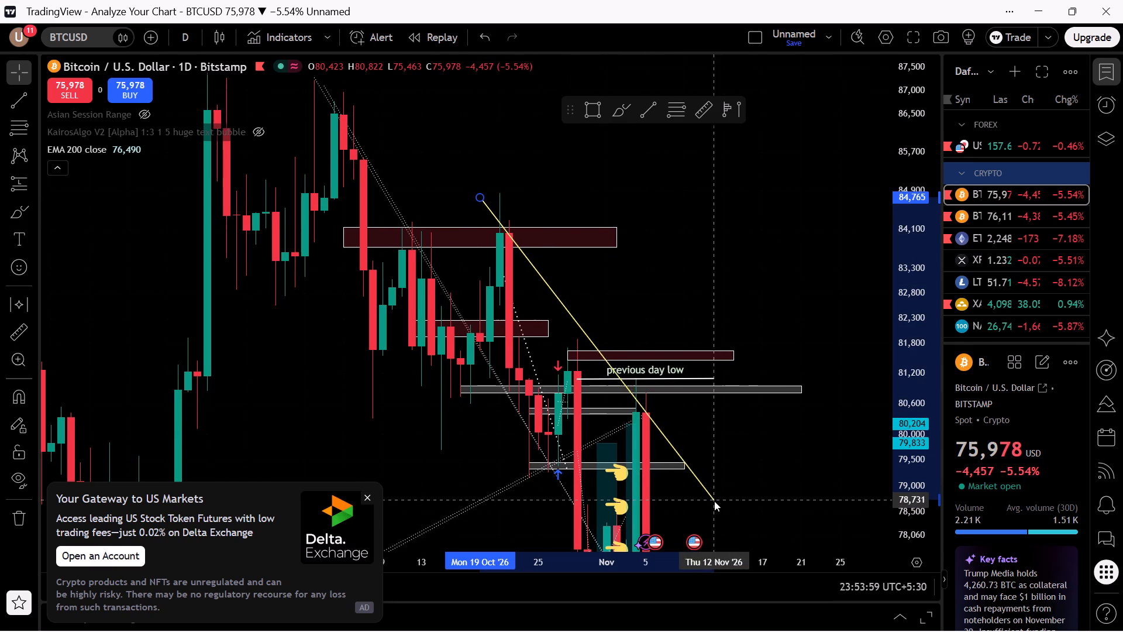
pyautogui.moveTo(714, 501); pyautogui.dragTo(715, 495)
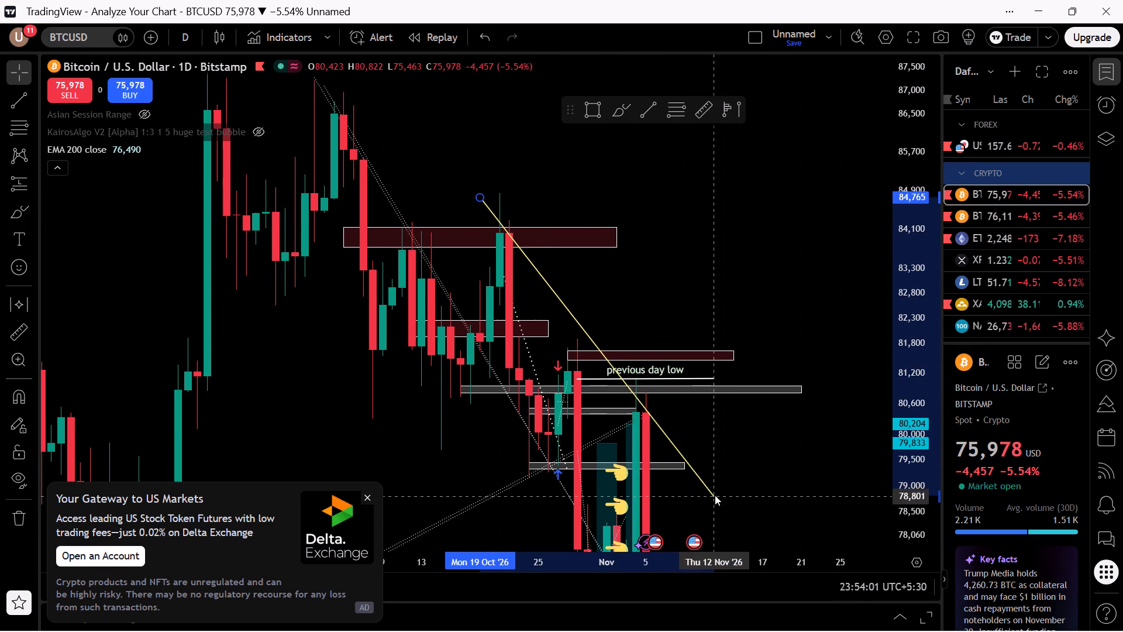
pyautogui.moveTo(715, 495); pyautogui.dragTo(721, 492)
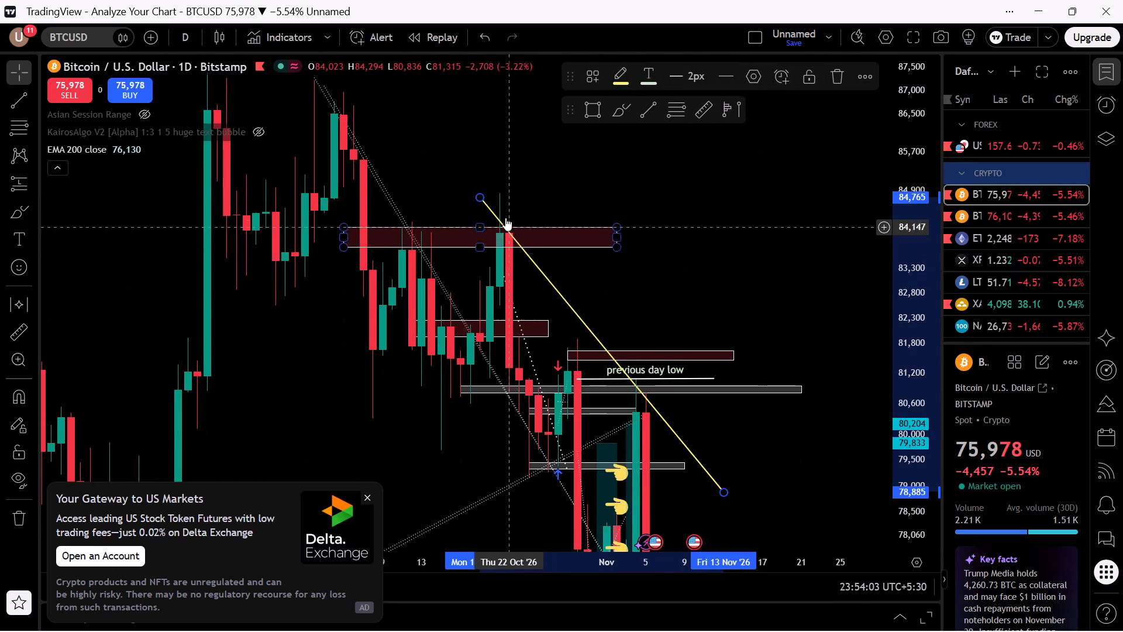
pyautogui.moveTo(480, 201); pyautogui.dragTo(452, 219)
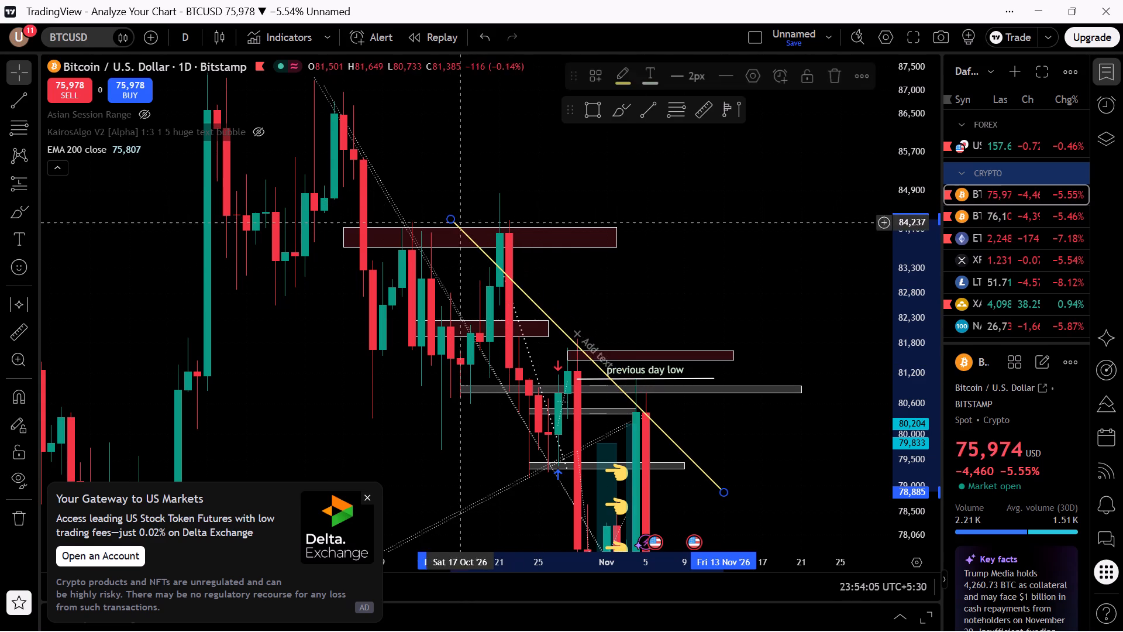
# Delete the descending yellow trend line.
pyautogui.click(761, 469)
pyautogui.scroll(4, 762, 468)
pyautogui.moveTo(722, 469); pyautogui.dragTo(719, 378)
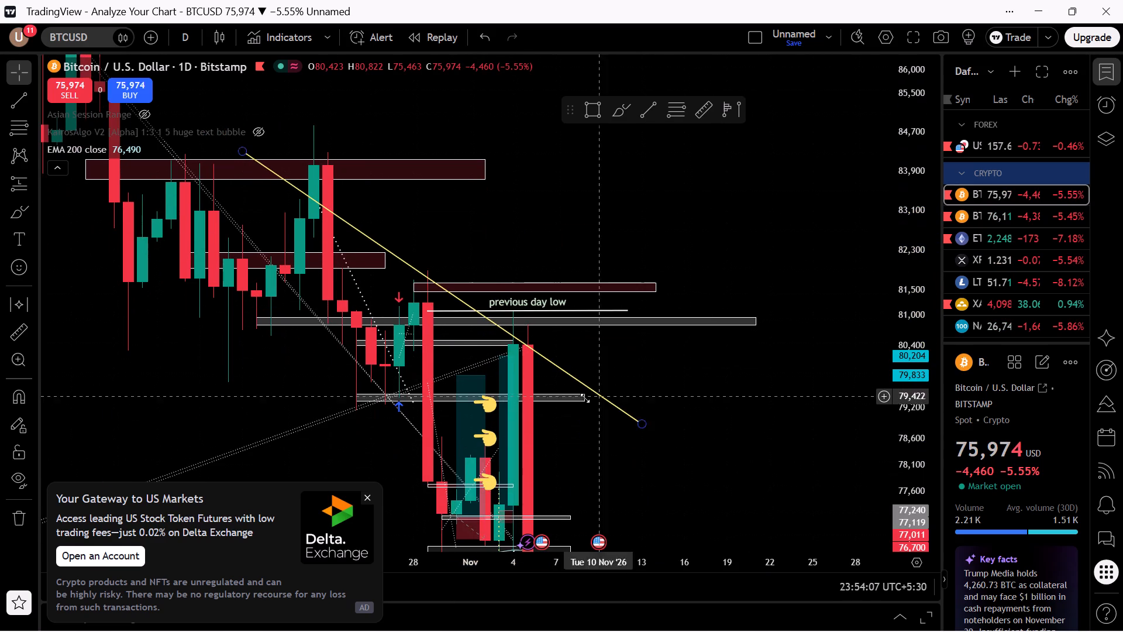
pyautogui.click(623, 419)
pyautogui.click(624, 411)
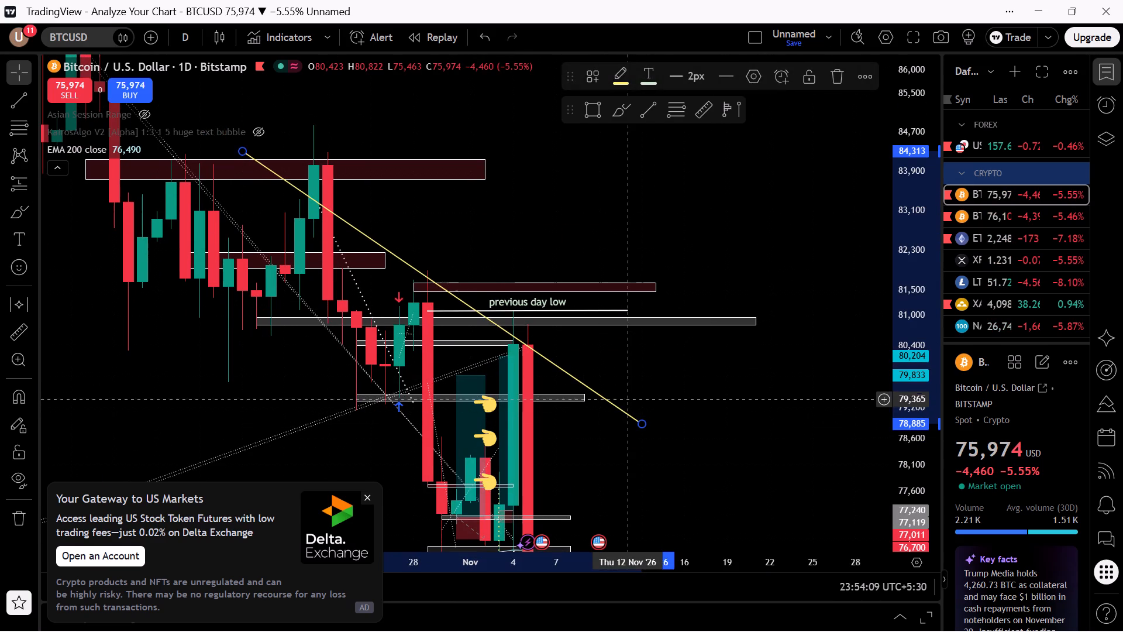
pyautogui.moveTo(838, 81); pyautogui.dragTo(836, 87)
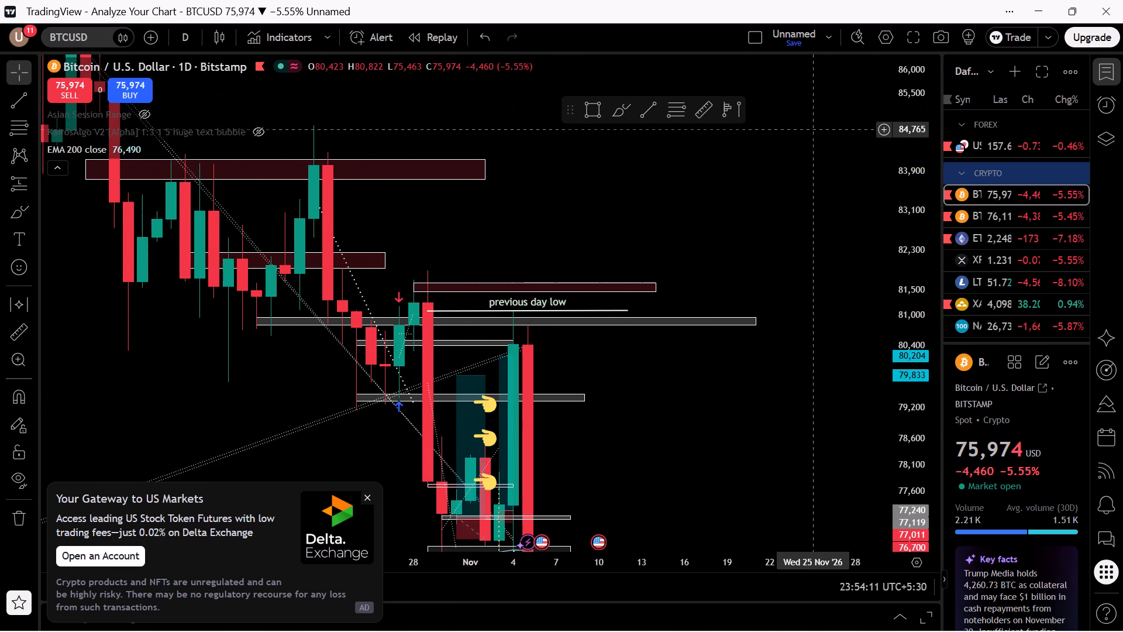
# Examine the early November daily candles against the marked zones, from the previous day low line near 81,100 down to the support zone and day lows.
pyautogui.scroll(-1, 724, 465)
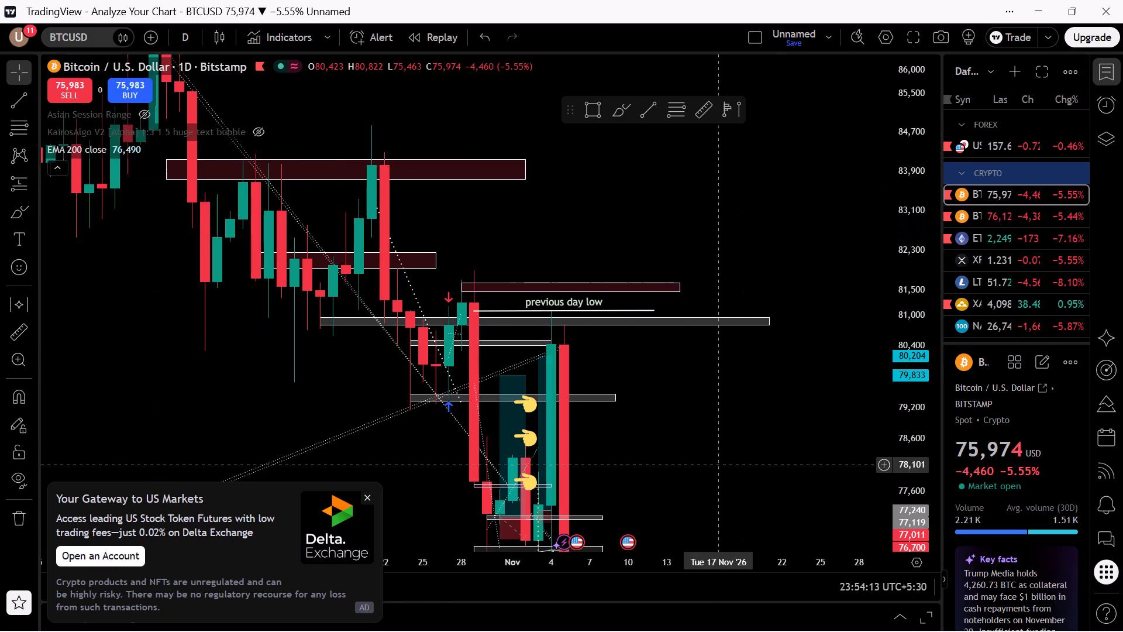
pyautogui.scroll(2, 724, 467)
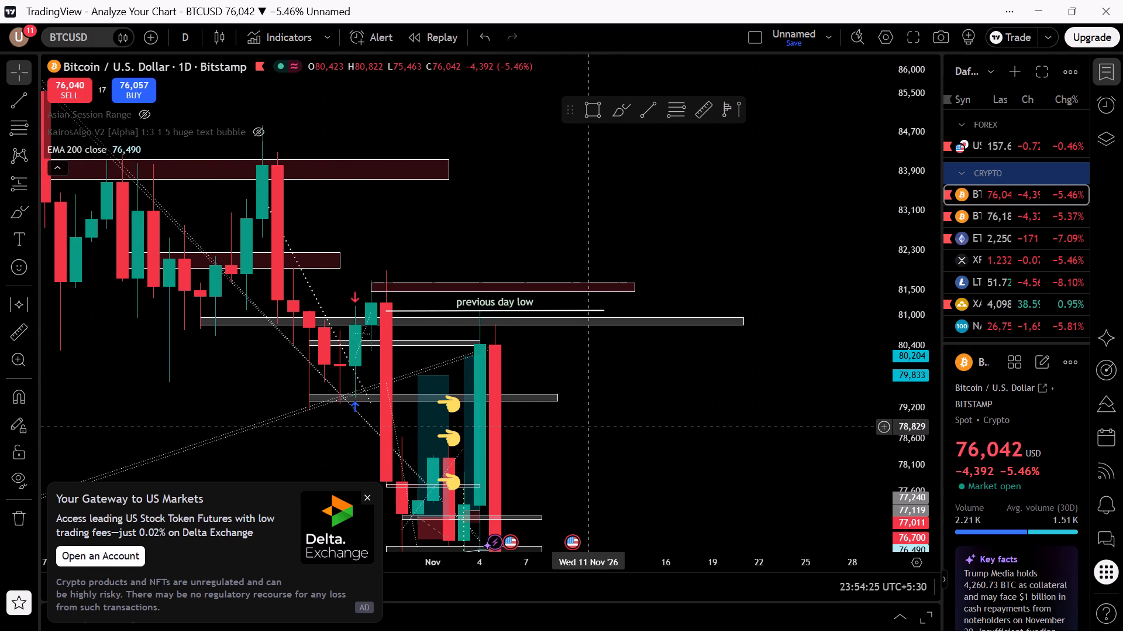
pyautogui.scroll(2, 592, 425)
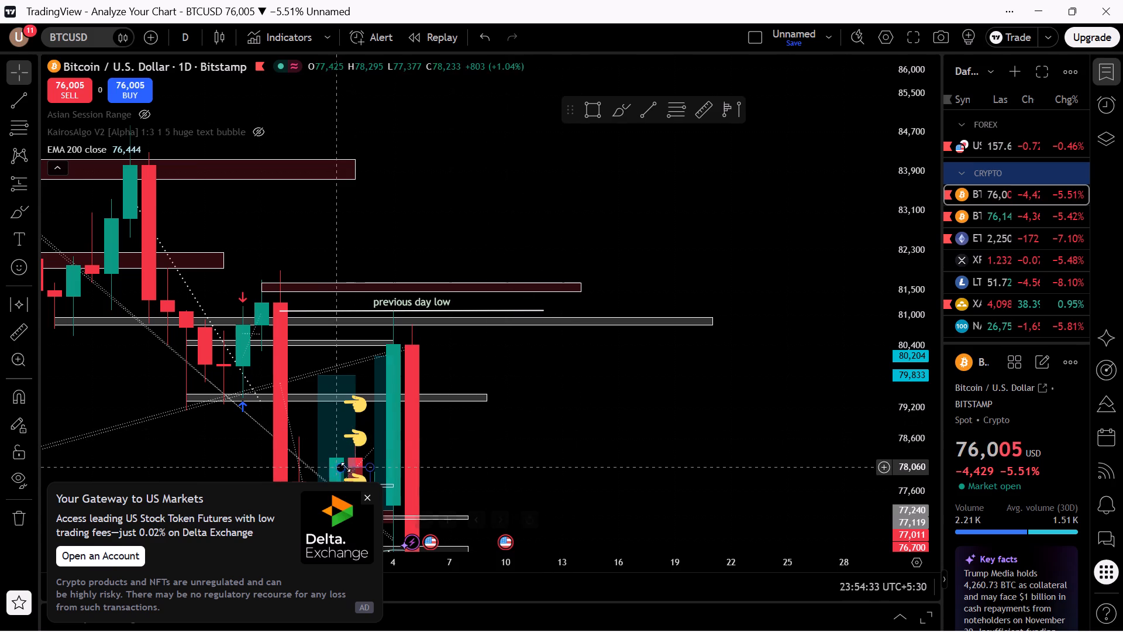
pyautogui.scroll(-1, 525, 387)
pyautogui.scroll(3, 545, 416)
pyautogui.moveTo(525, 423); pyautogui.dragTo(528, 341)
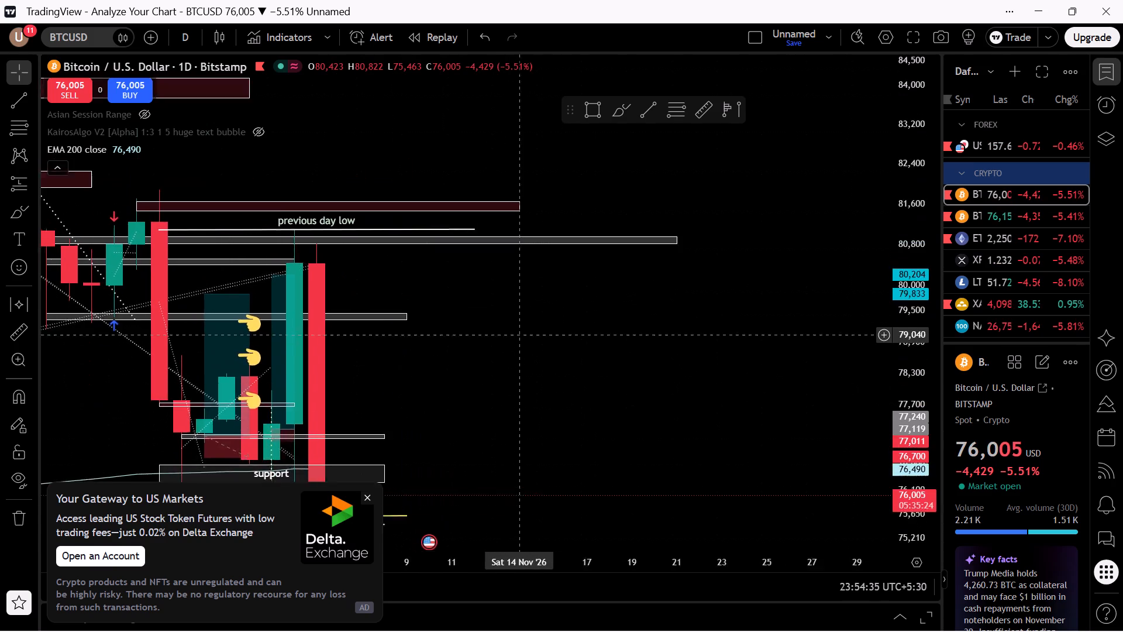
pyautogui.moveTo(528, 341); pyautogui.dragTo(676, 170)
pyautogui.scroll(2, 603, 281)
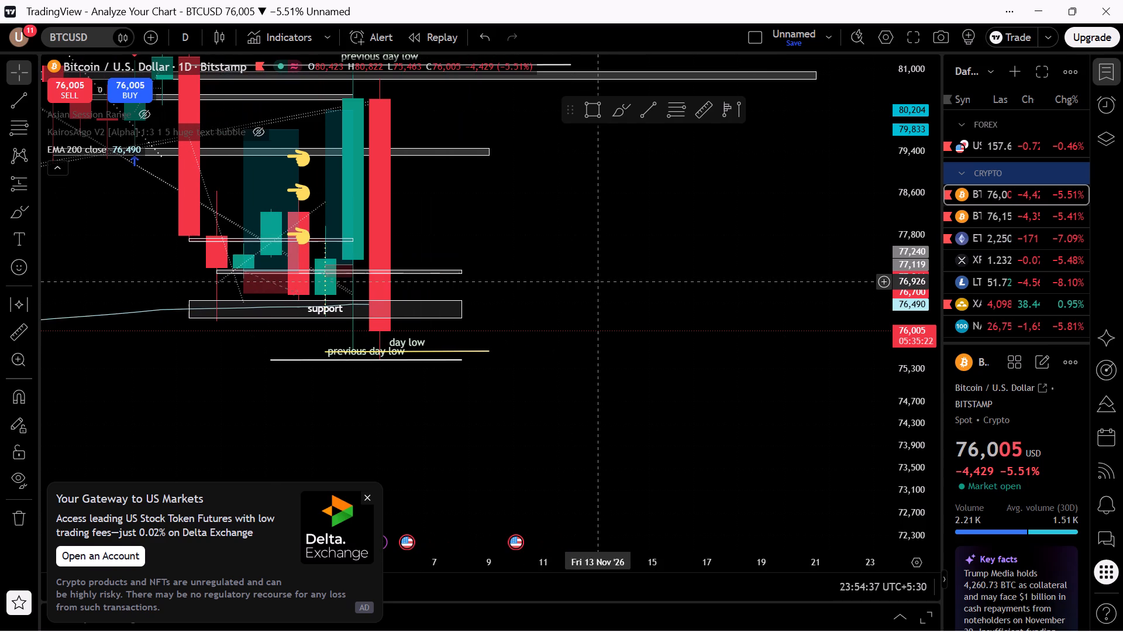
# Switch the BTCUSD chart to the 1-hour timeframe.
pyautogui.click(182, 29)
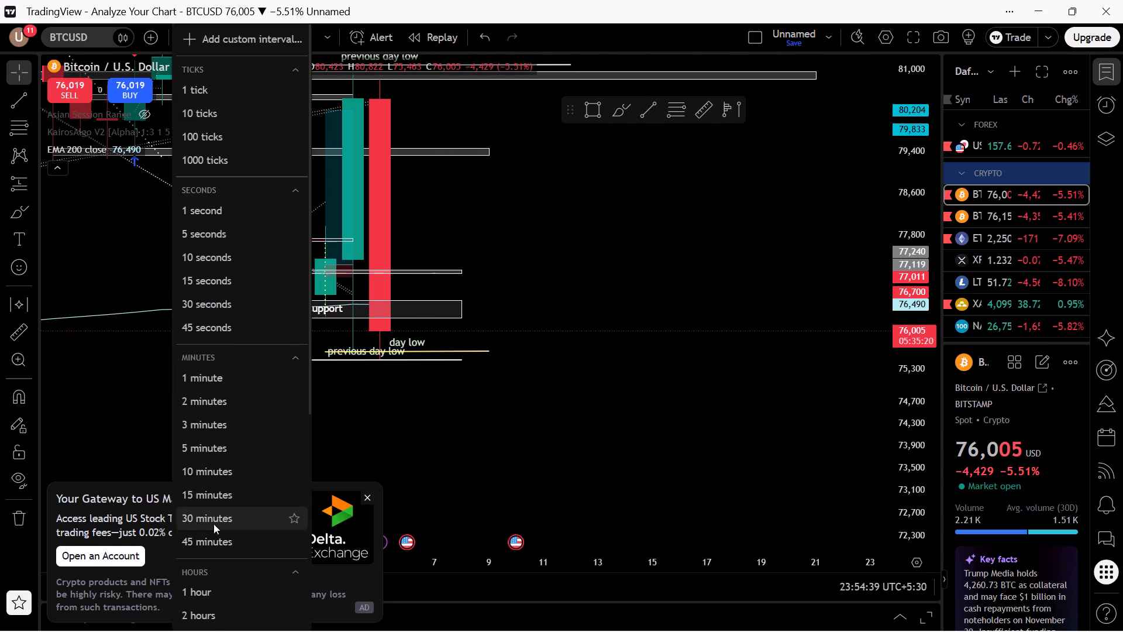
pyautogui.scroll(-1, 208, 563)
pyautogui.click(222, 521)
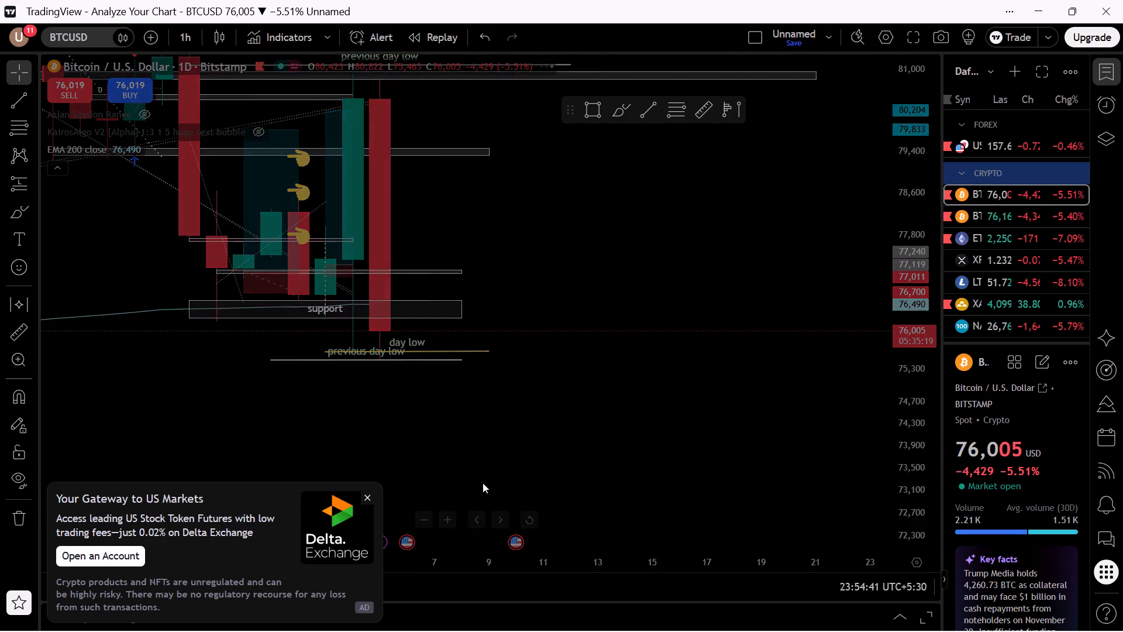
# Examine the early November hourly candles around the support zone, the zone near 77,100 and the day low lines.
pyautogui.scroll(3, 535, 502)
pyautogui.scroll(-7, 342, 411)
pyautogui.scroll(1, 341, 413)
pyautogui.scroll(-5, 341, 413)
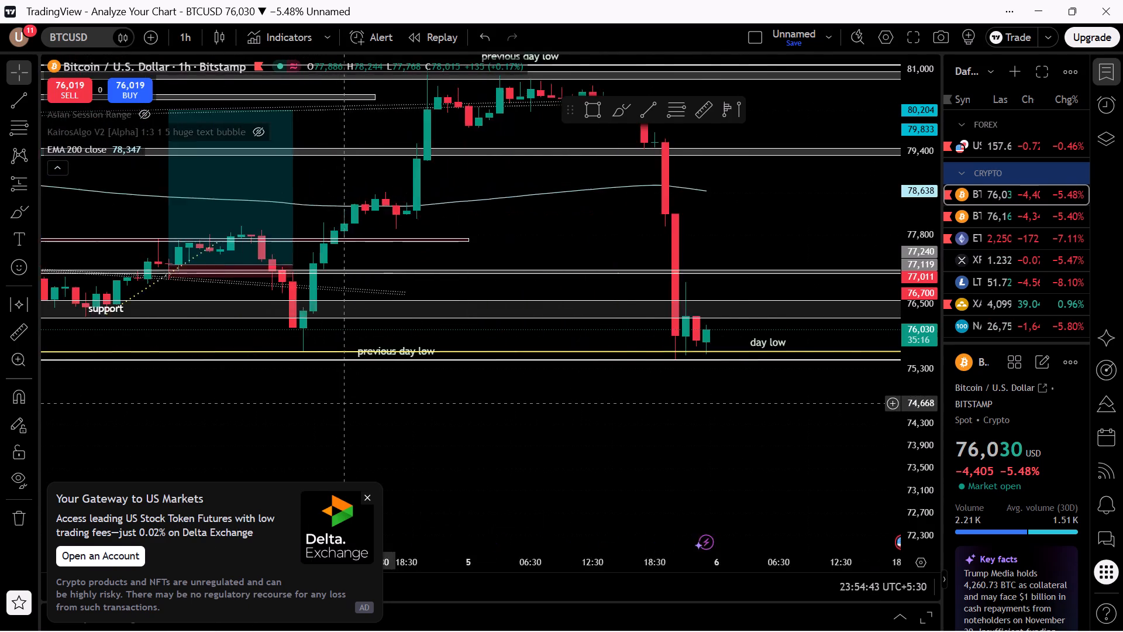
pyautogui.scroll(-6, 340, 403)
pyautogui.scroll(1, 339, 404)
pyautogui.scroll(-1, 340, 406)
pyautogui.scroll(-3, 492, 445)
pyautogui.moveTo(651, 452); pyautogui.dragTo(619, 506)
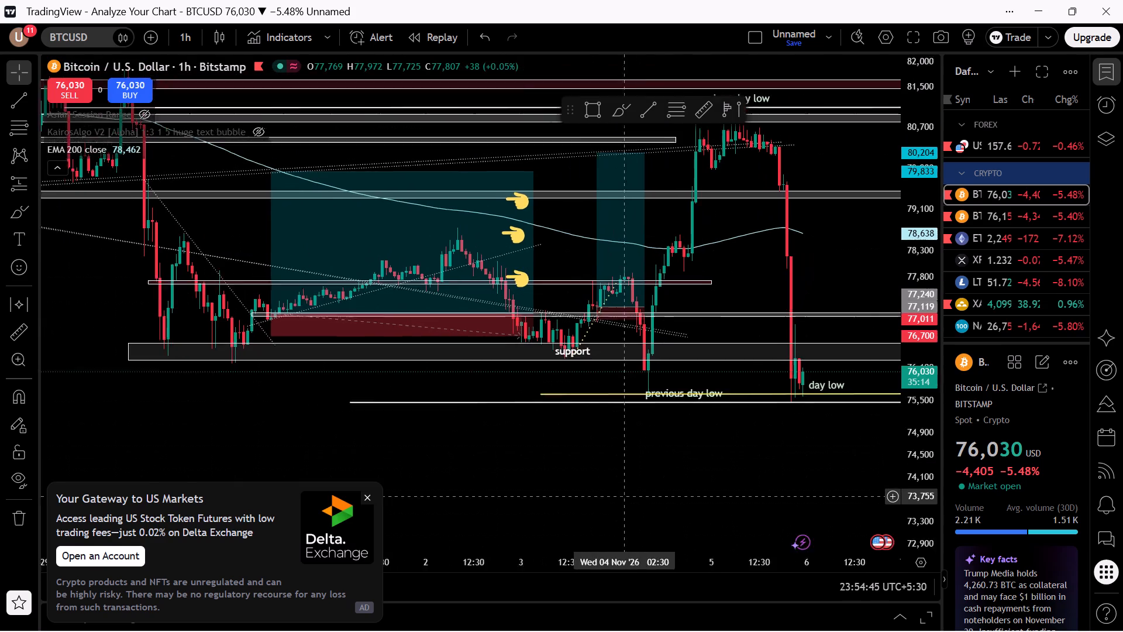
pyautogui.moveTo(619, 506); pyautogui.dragTo(607, 522)
pyautogui.moveTo(932, 435); pyautogui.dragTo(893, 130)
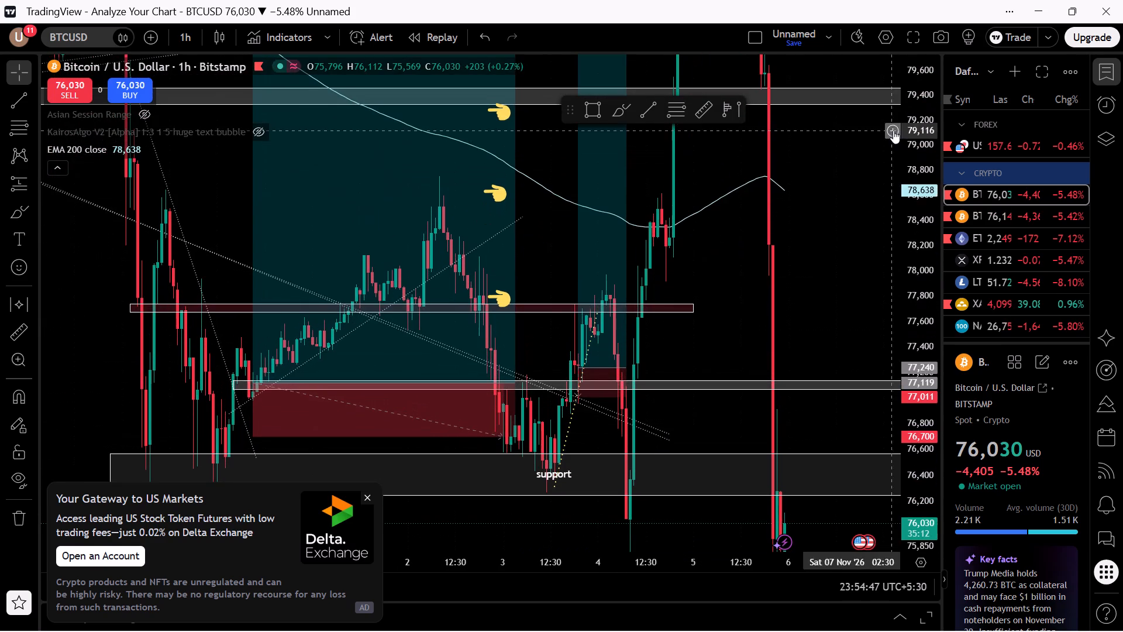
pyautogui.moveTo(893, 130); pyautogui.dragTo(893, 130)
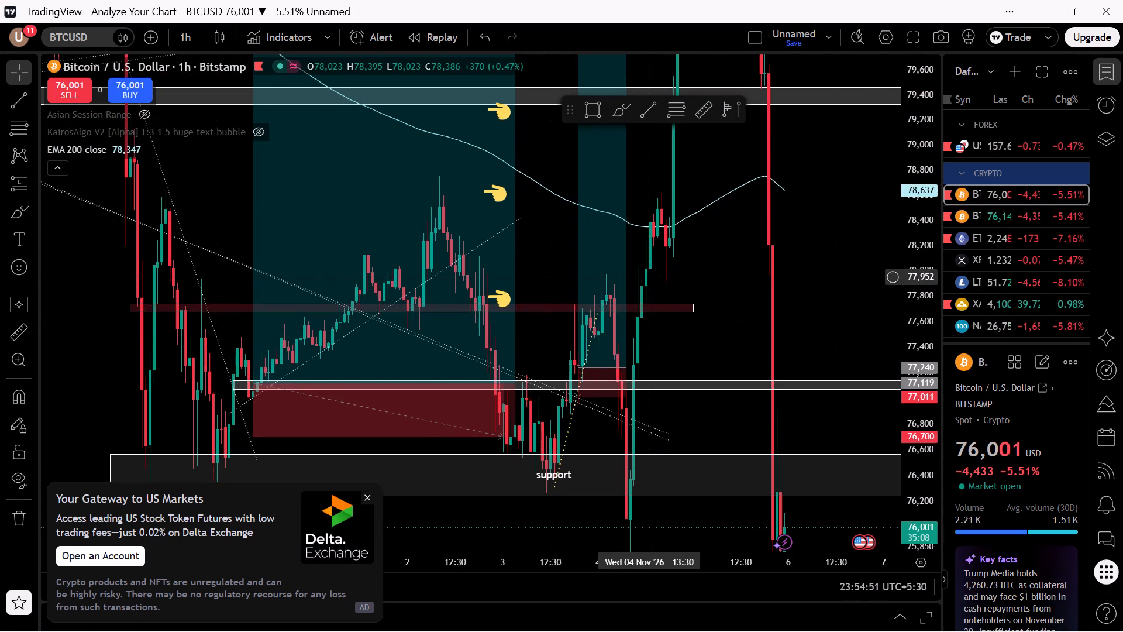
pyautogui.moveTo(711, 348); pyautogui.dragTo(673, 218)
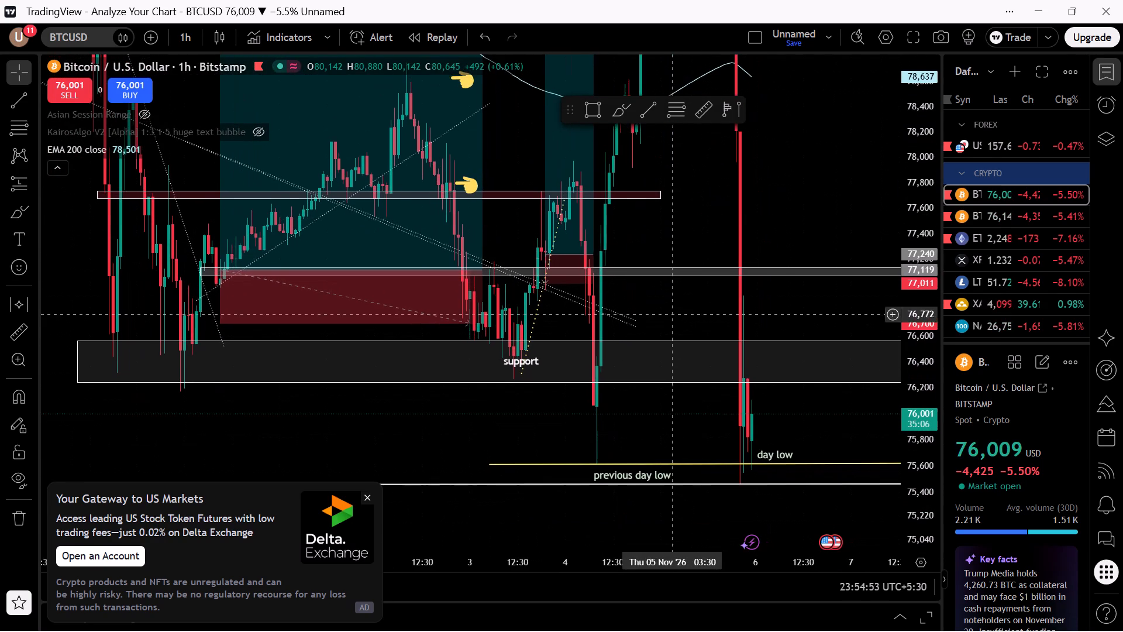
# Examine the 4 to 6 November hourly candles against the zone near 77,100, the support zone and both day low lines.
pyautogui.scroll(3, 688, 334)
pyautogui.scroll(3, 796, 330)
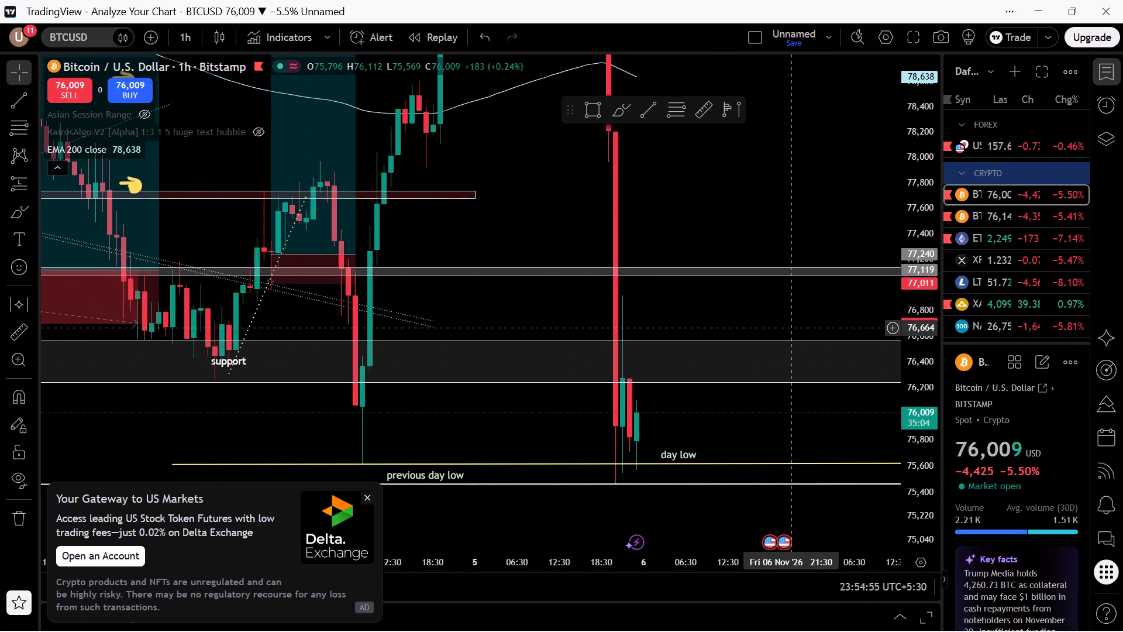
pyautogui.moveTo(754, 438); pyautogui.dragTo(609, 323)
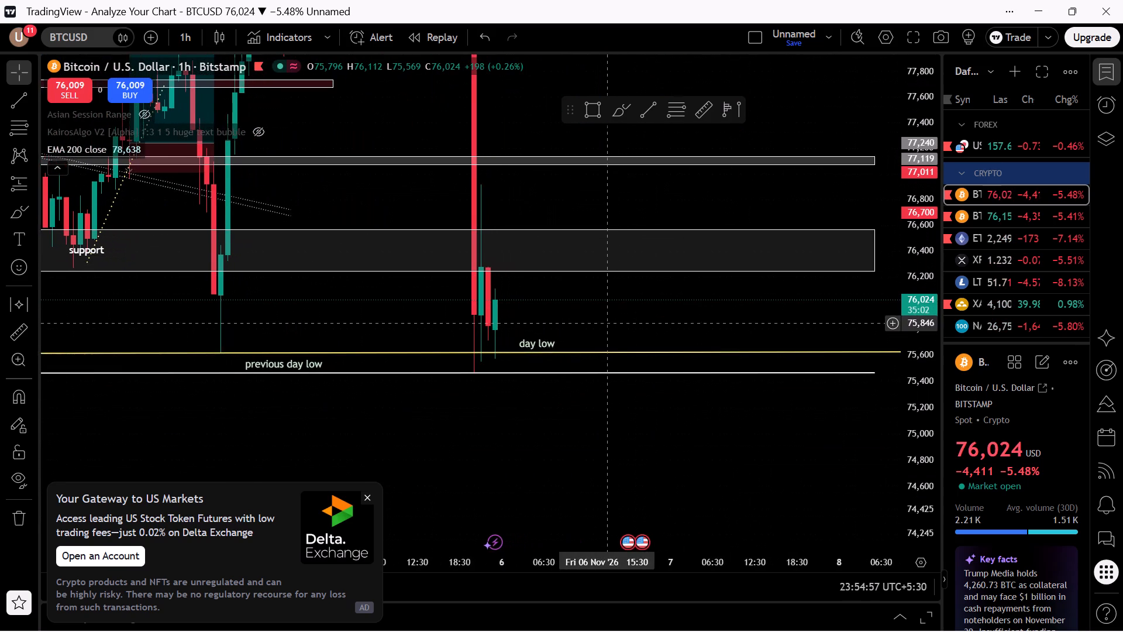
pyautogui.moveTo(609, 323); pyautogui.dragTo(607, 389)
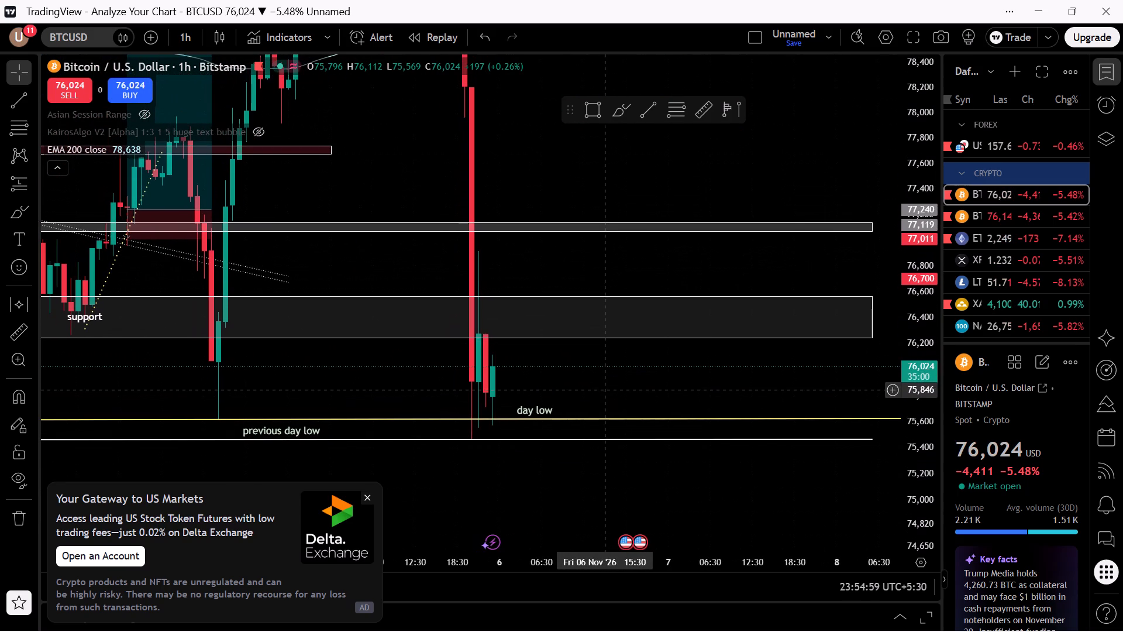
pyautogui.moveTo(607, 389); pyautogui.dragTo(609, 389)
pyautogui.scroll(-5, 609, 390)
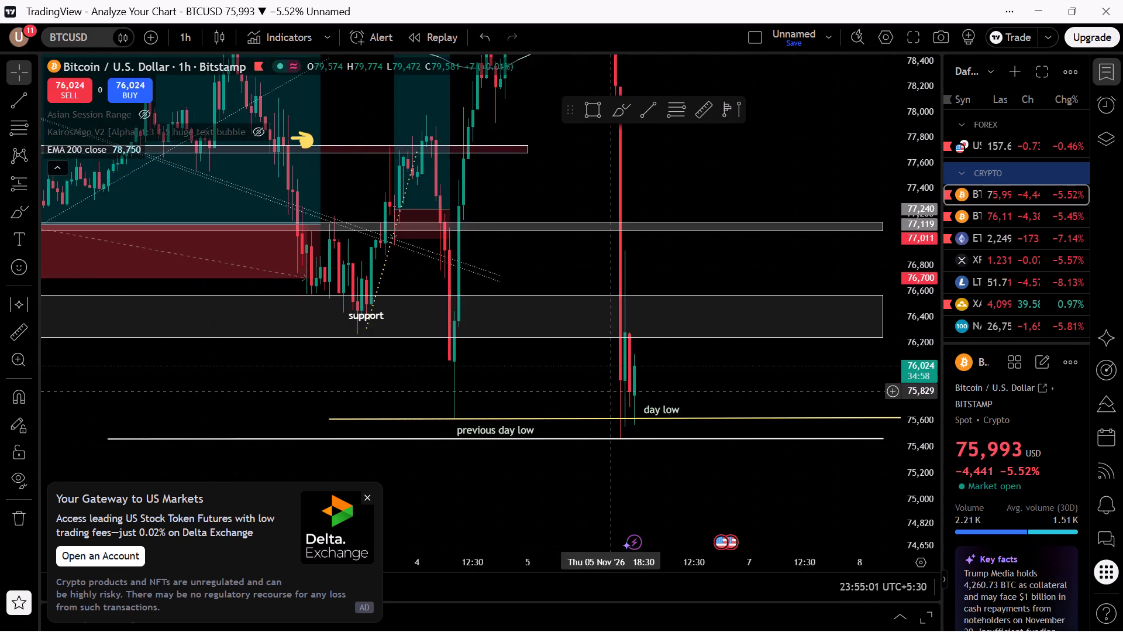
pyautogui.scroll(-3, 609, 391)
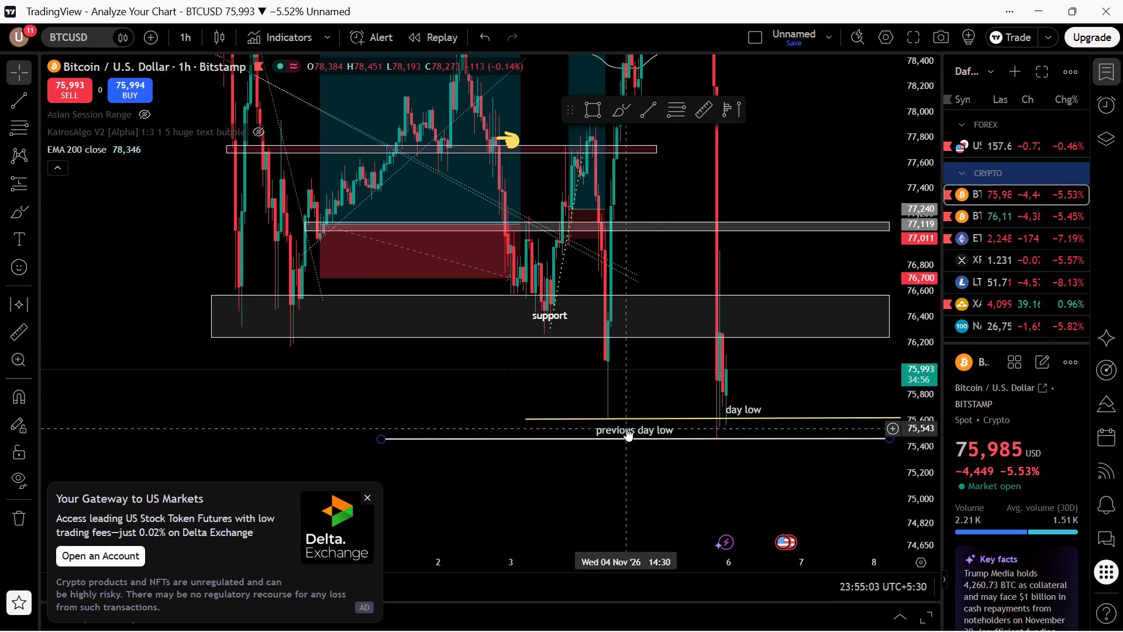
# Inspect the latest hourly candle wicks up close at the yellow day low line and the white previous day low line.
pyautogui.moveTo(917, 478); pyautogui.dragTo(890, 100)
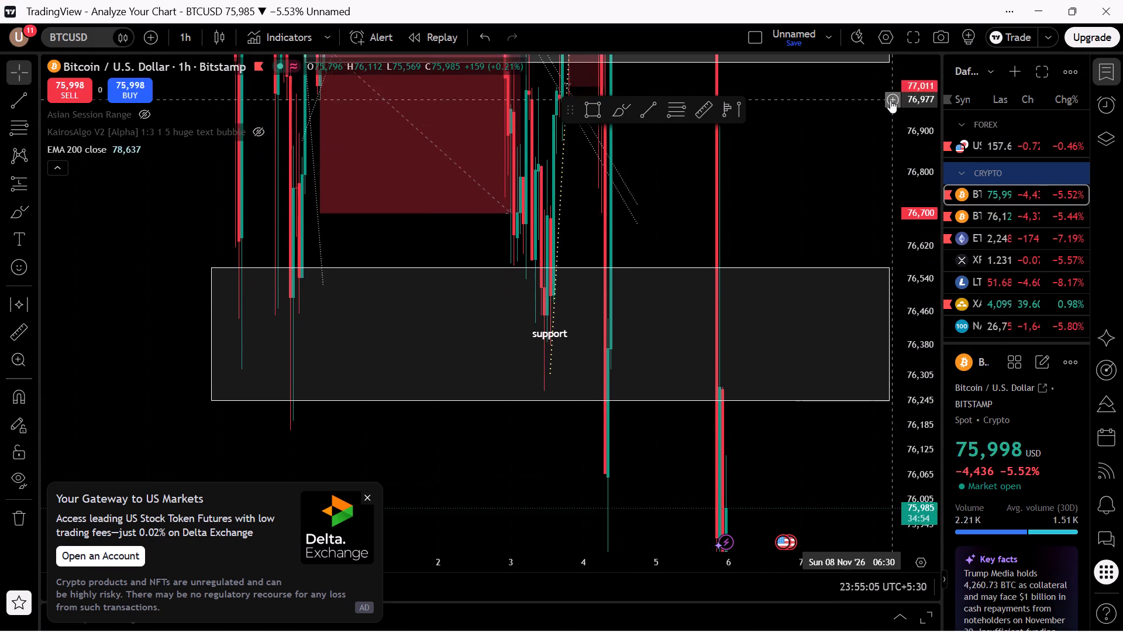
pyautogui.moveTo(890, 100); pyautogui.dragTo(885, 123)
pyautogui.moveTo(784, 442); pyautogui.dragTo(580, 116)
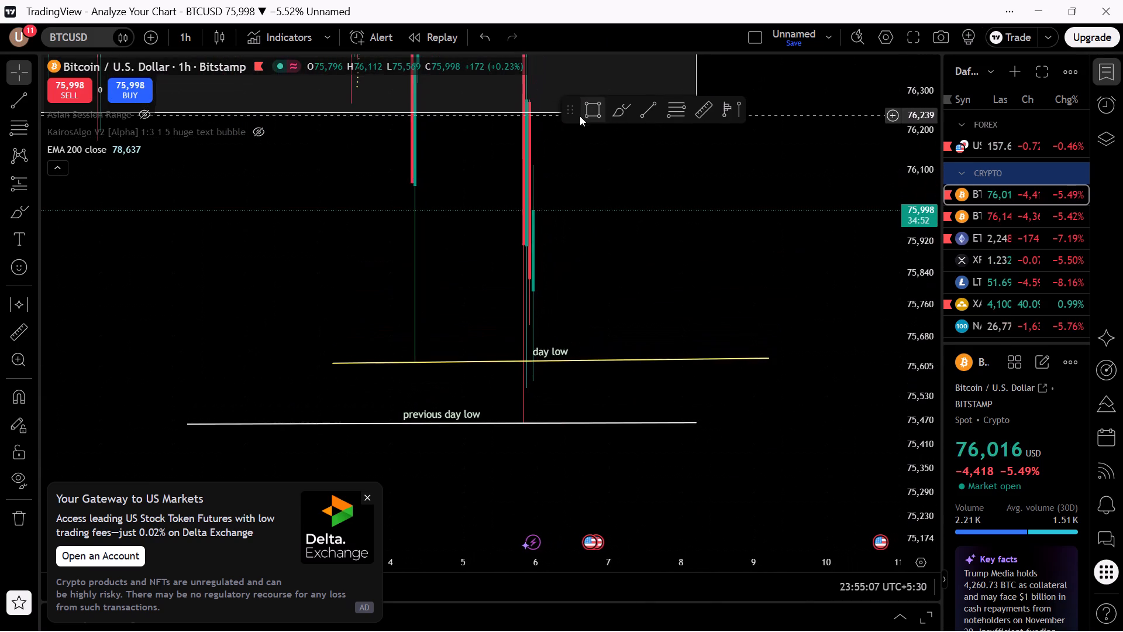
pyautogui.moveTo(581, 119); pyautogui.dragTo(563, 173)
pyautogui.moveTo(563, 174); pyautogui.dragTo(569, 232)
pyautogui.moveTo(569, 232); pyautogui.dragTo(566, 239)
pyautogui.click(564, 241)
pyautogui.moveTo(562, 243); pyautogui.dragTo(553, 245)
pyautogui.moveTo(550, 246); pyautogui.dragTo(538, 246)
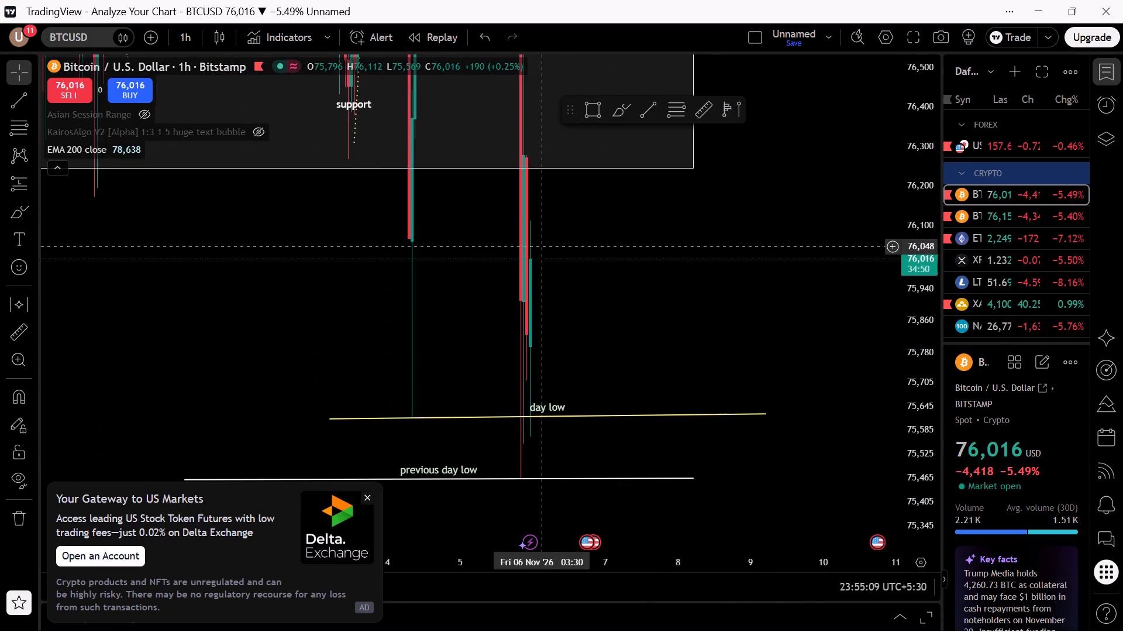
pyautogui.moveTo(538, 246); pyautogui.dragTo(505, 246)
pyautogui.moveTo(928, 239); pyautogui.dragTo(895, 389)
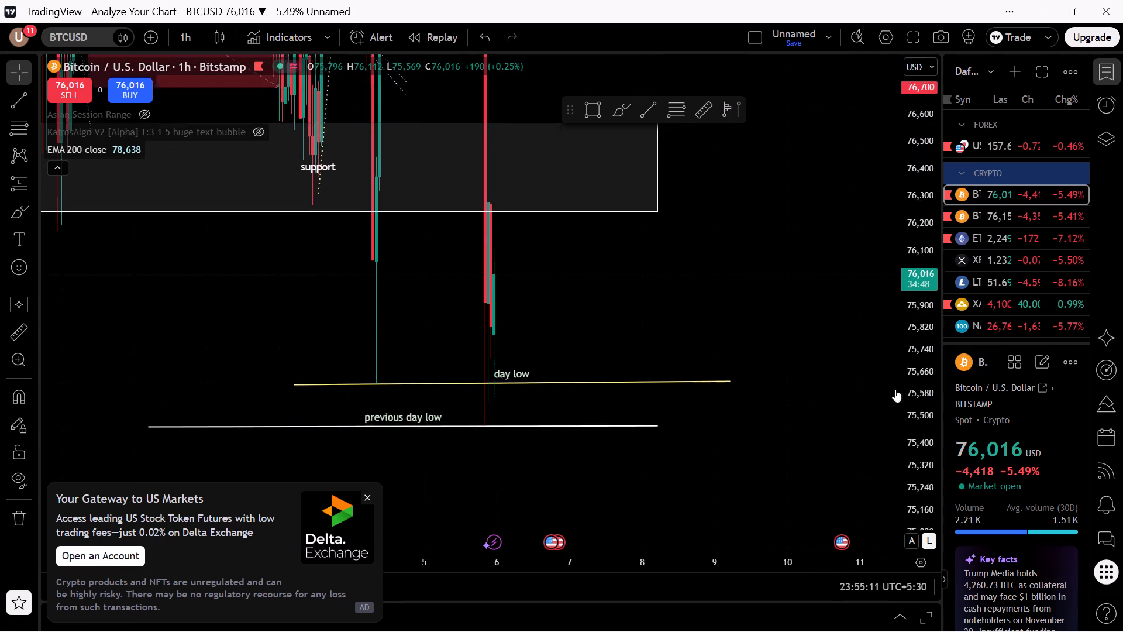
pyautogui.moveTo(895, 389); pyautogui.dragTo(861, 481)
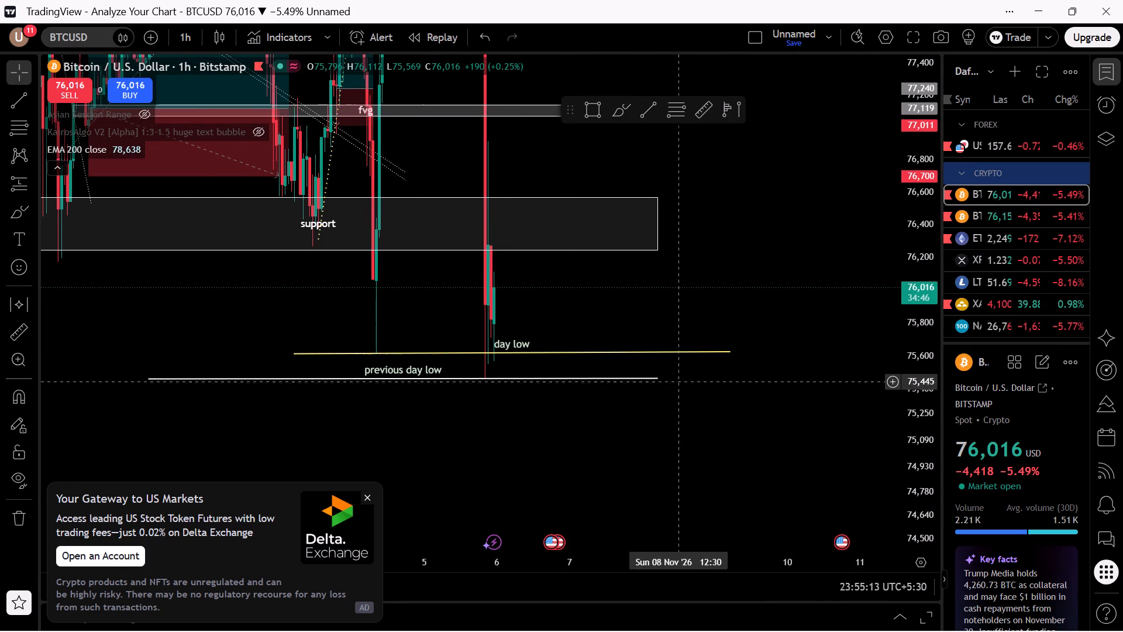
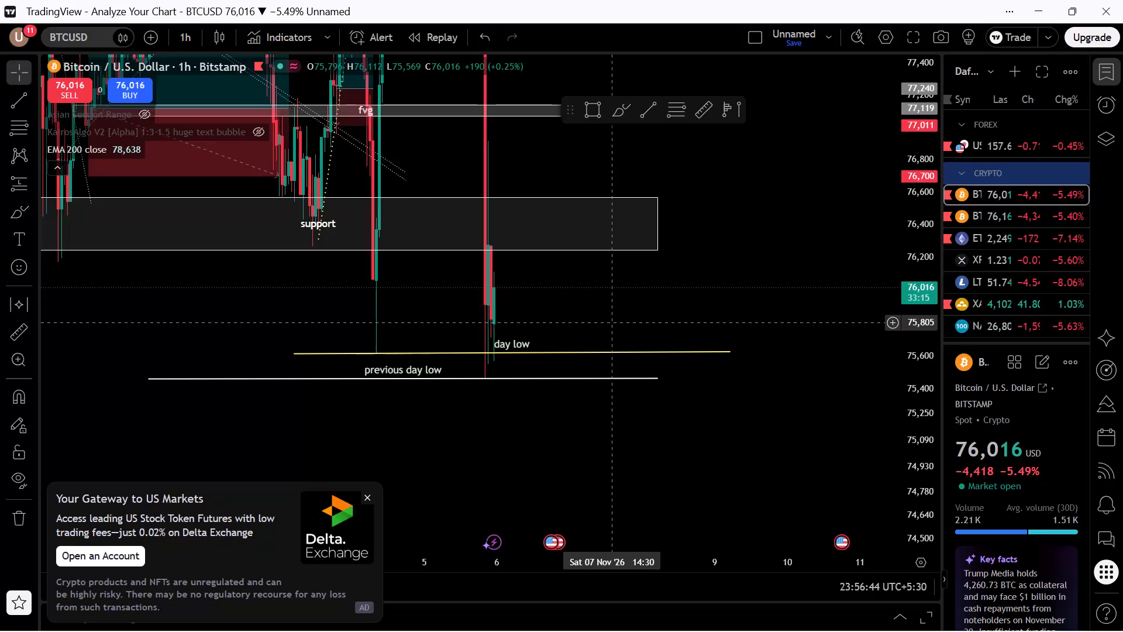
# Examine the 1-hour candles from early November against the support zone, day low lines, EMA 200 and descending trend line.
pyautogui.scroll(4, 662, 358)
pyautogui.moveTo(684, 312); pyautogui.dragTo(826, 428)
pyautogui.scroll(-1, 762, 369)
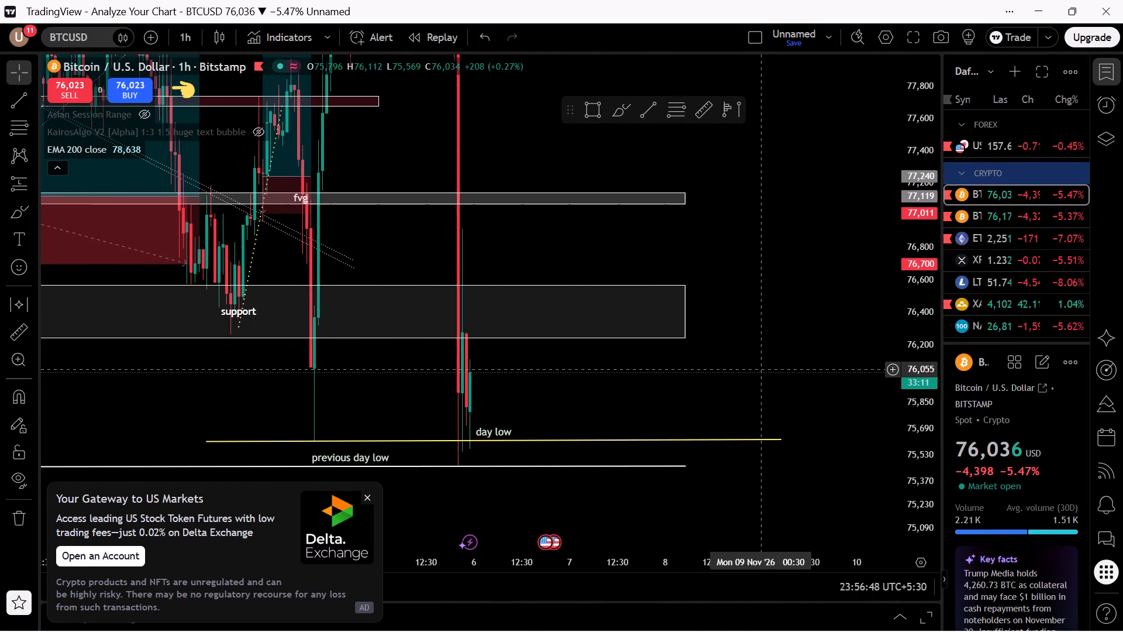
pyautogui.scroll(2, 762, 369)
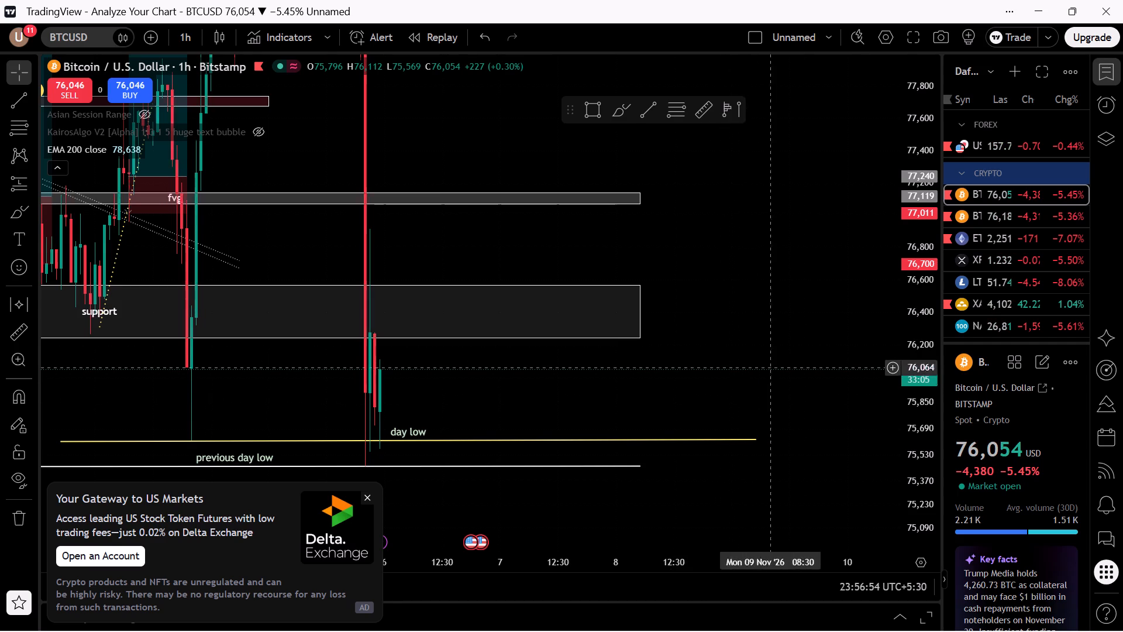
pyautogui.moveTo(851, 292); pyautogui.dragTo(863, 368)
pyautogui.moveTo(915, 293); pyautogui.dragTo(902, 526)
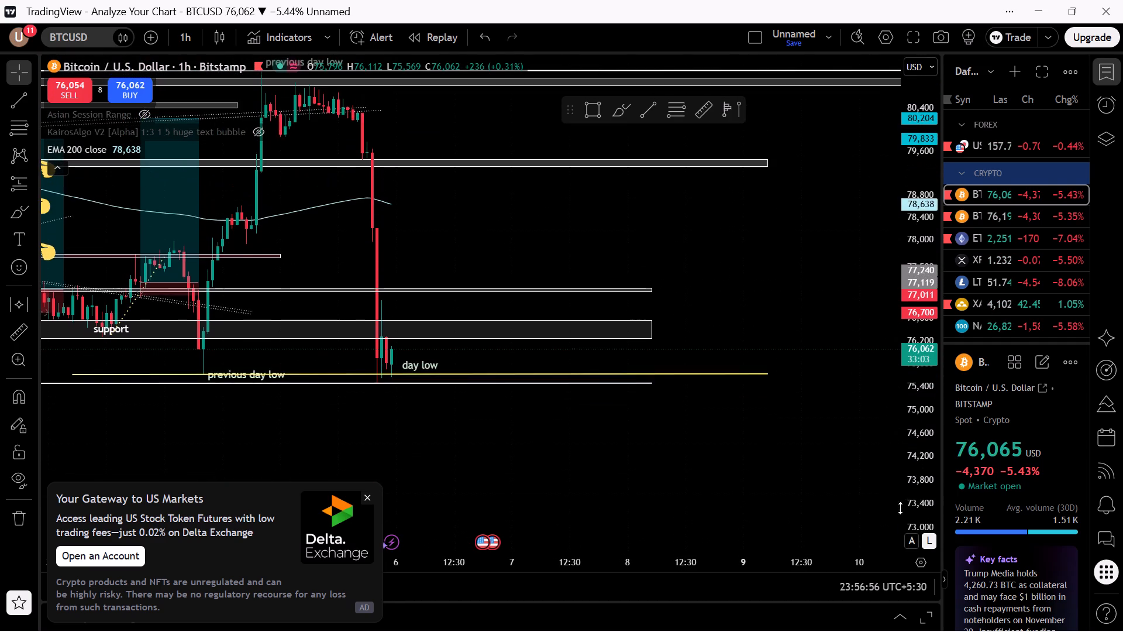
pyautogui.scroll(-6, 896, 461)
pyautogui.scroll(1, 900, 451)
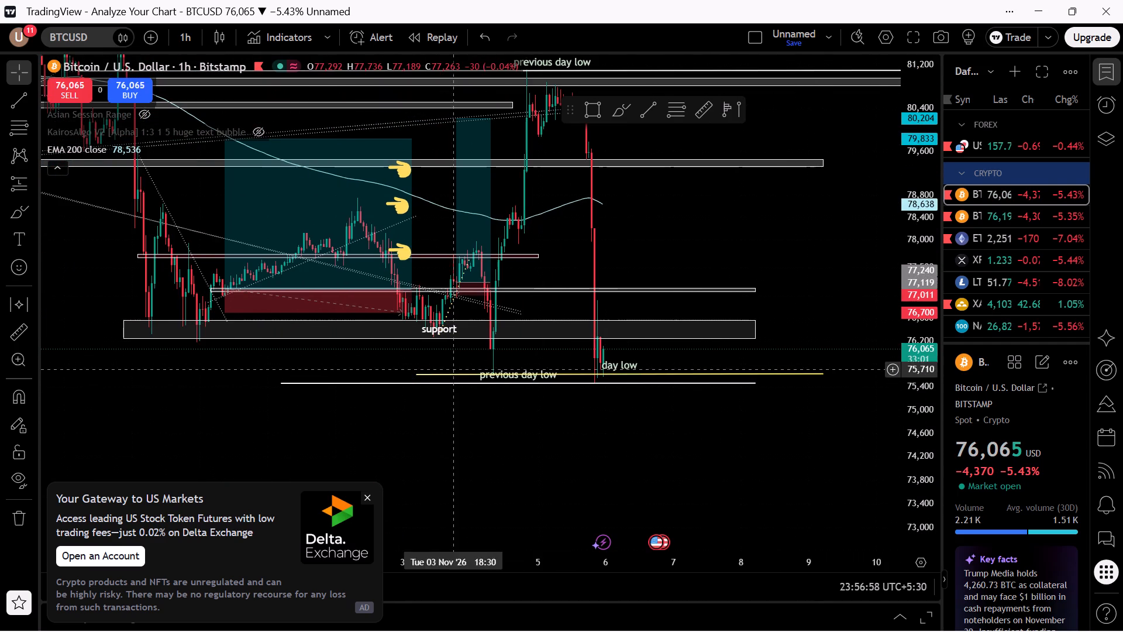
pyautogui.moveTo(716, 221); pyautogui.dragTo(709, 256)
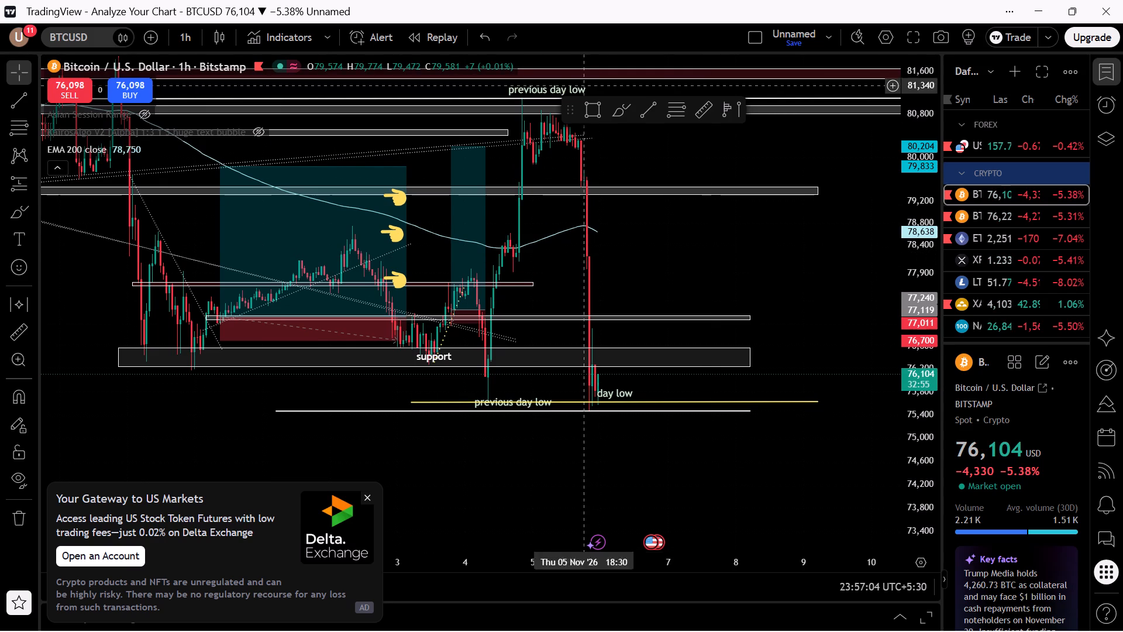
pyautogui.click(547, 239)
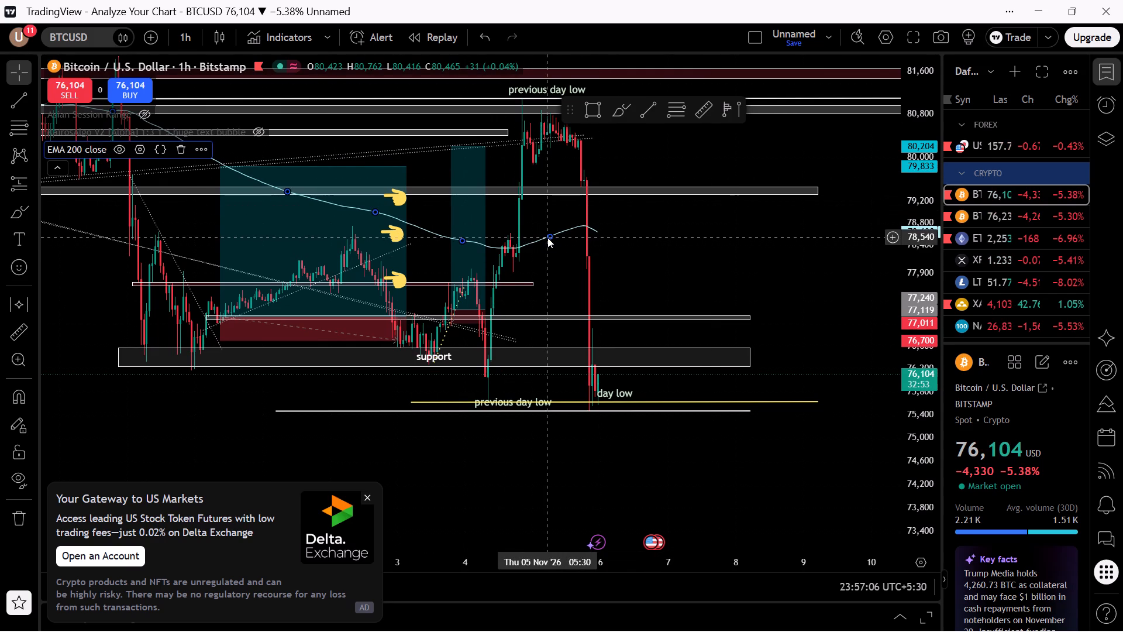
pyautogui.click(118, 239)
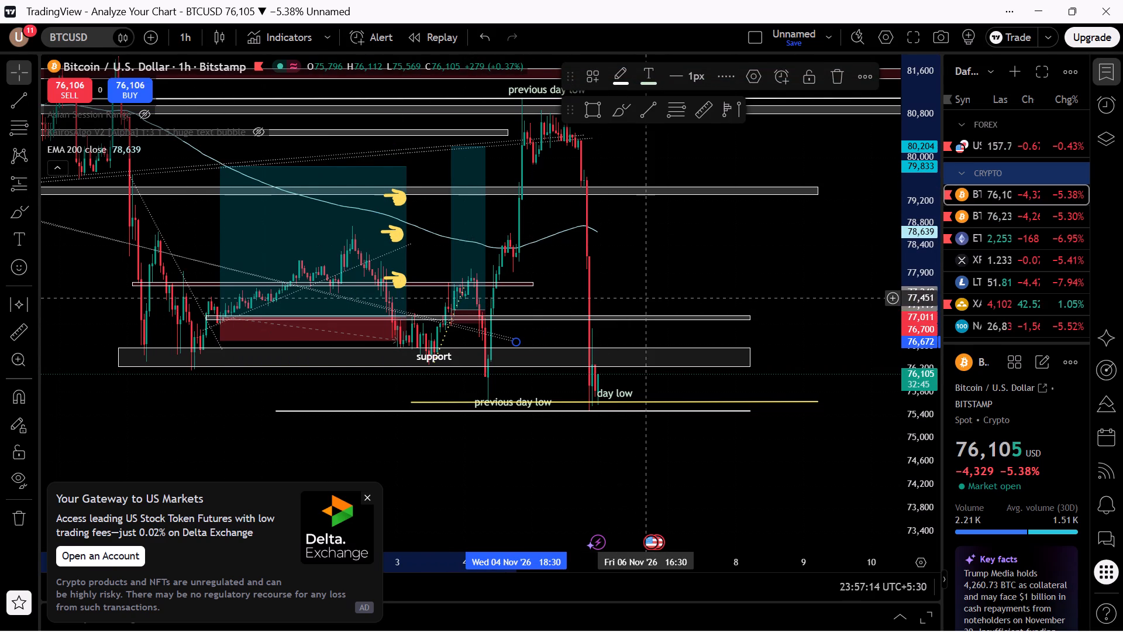
# Draw a rectangle zone across the early November swing highs, from about 78,478 to 78,662, extending to 7 November.
pyautogui.moveTo(646, 298); pyautogui.dragTo(747, 321)
pyautogui.moveTo(929, 352); pyautogui.dragTo(907, 198)
pyautogui.moveTo(781, 276); pyautogui.dragTo(781, 334)
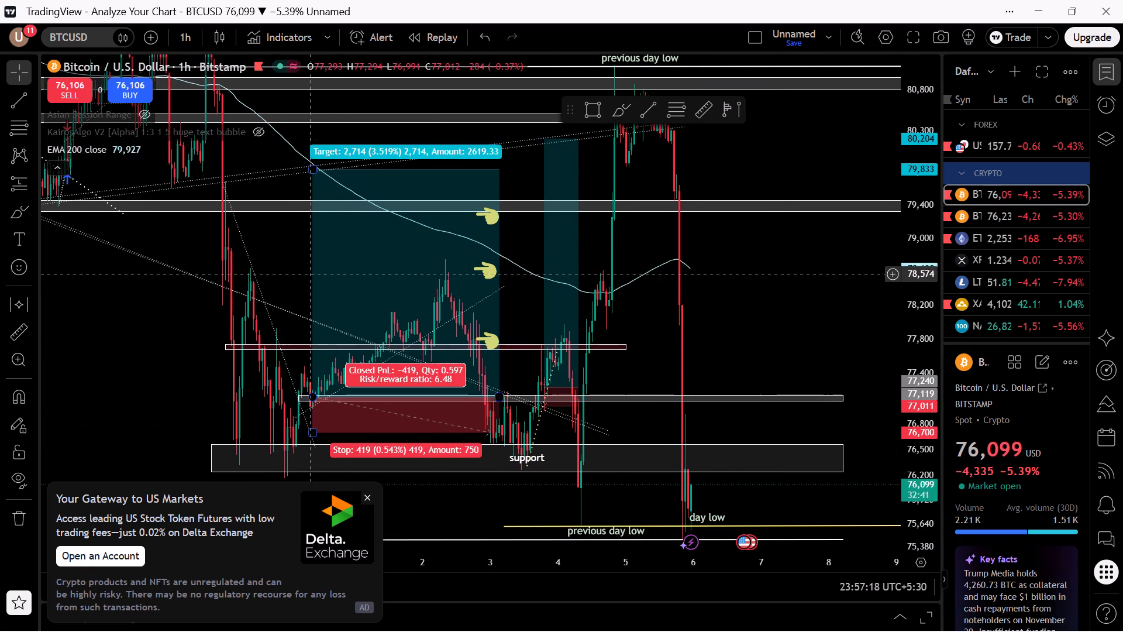
pyautogui.click(253, 283)
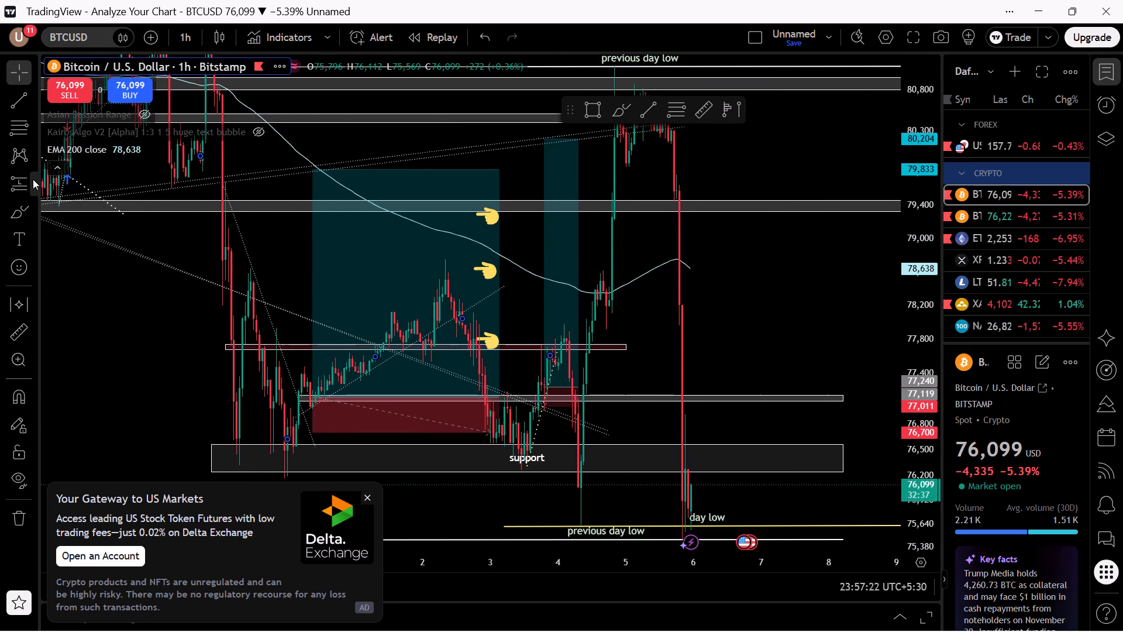
pyautogui.click(31, 218)
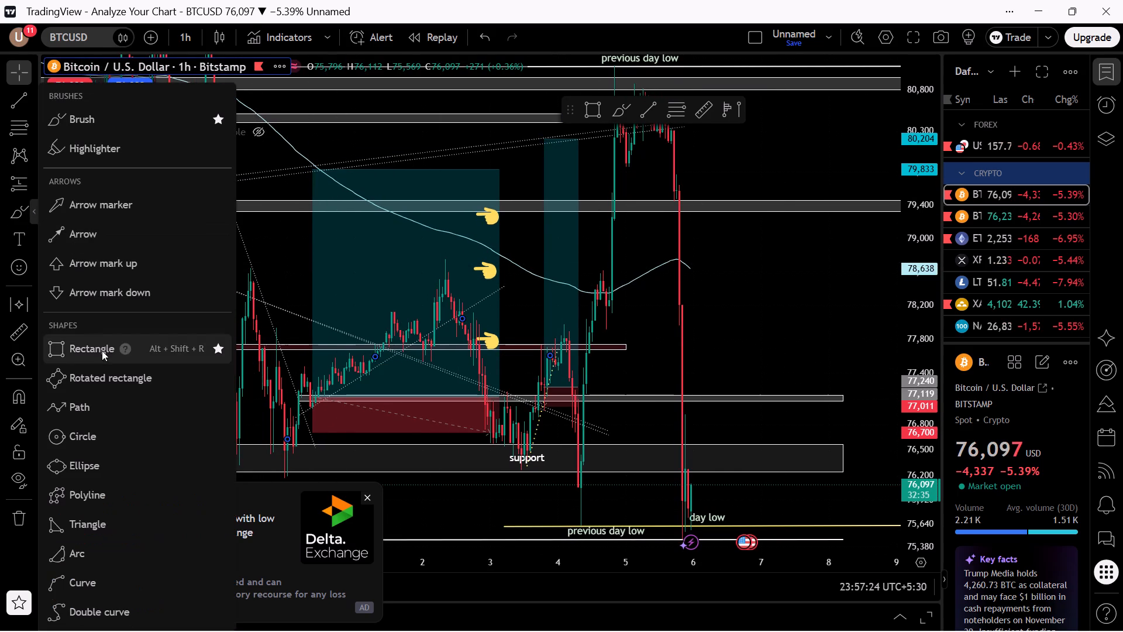
pyautogui.click(102, 351)
pyautogui.click(151, 282)
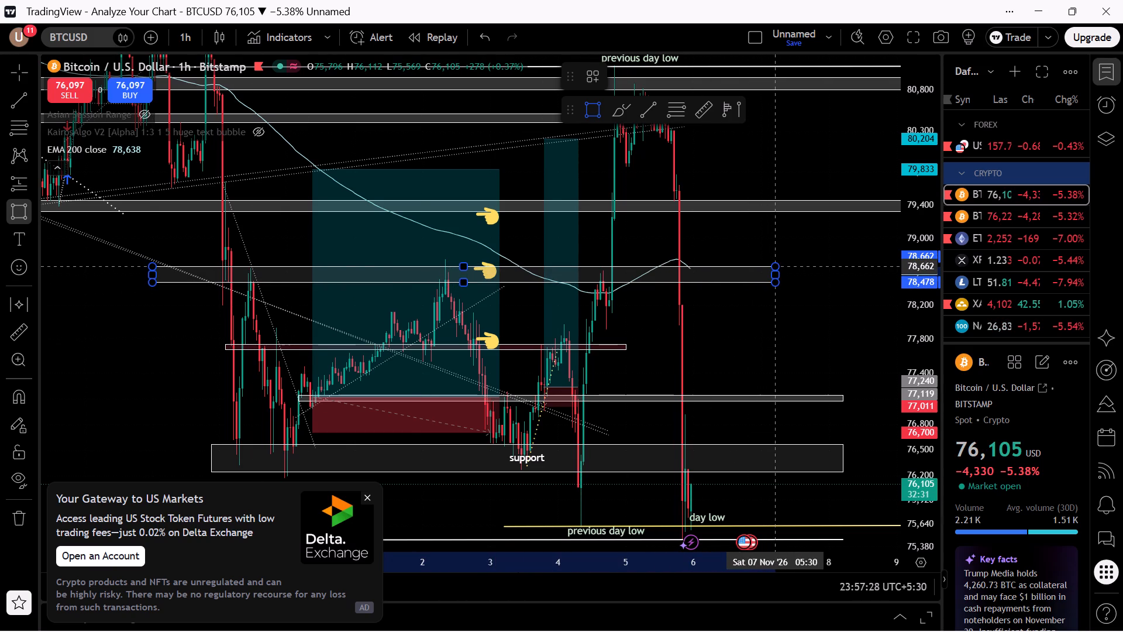
pyautogui.click(776, 266)
# Fine-tune the new rectangle over the swing highs so it spans about 78,452 to 78,644.
pyautogui.click(460, 273)
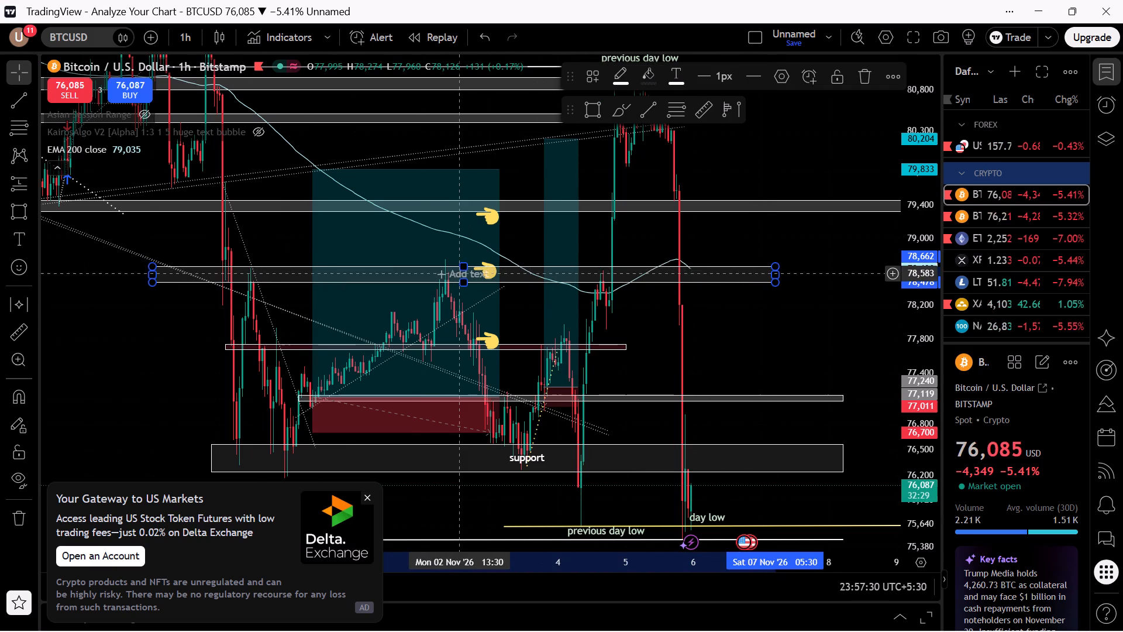
pyautogui.moveTo(464, 274); pyautogui.dragTo(457, 266)
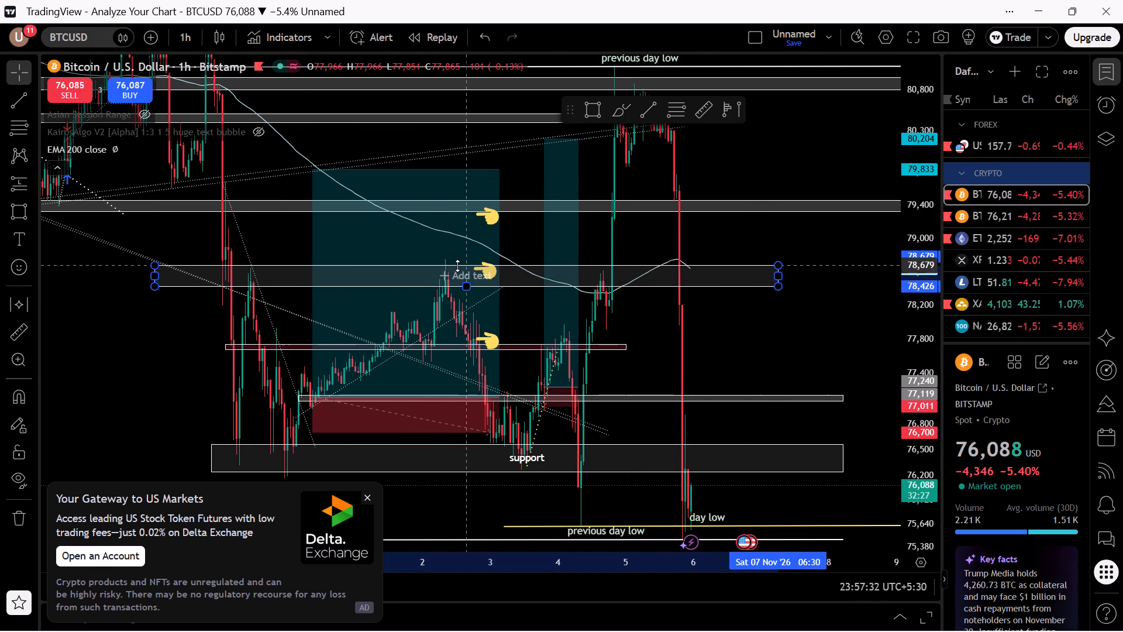
pyautogui.moveTo(457, 266); pyautogui.dragTo(457, 270)
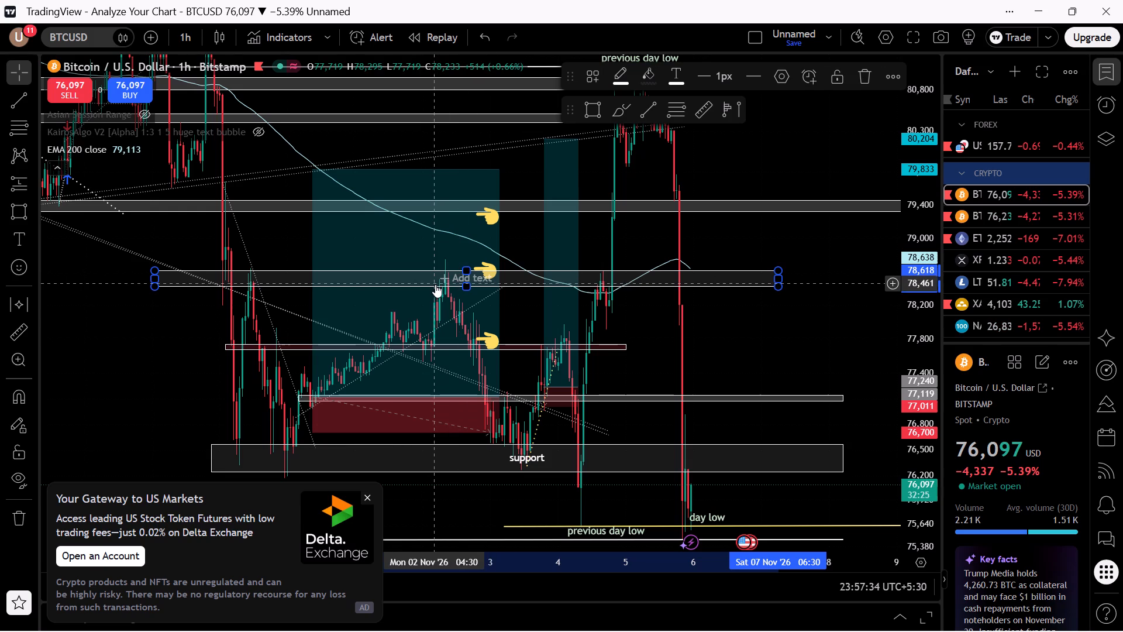
pyautogui.moveTo(435, 287); pyautogui.dragTo(431, 281)
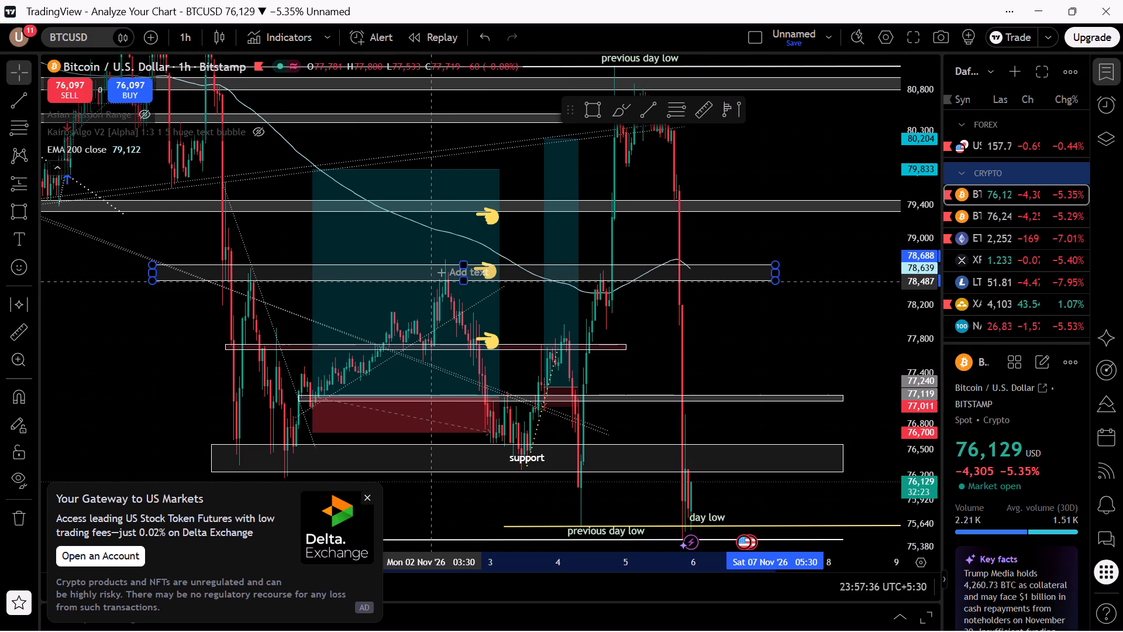
pyautogui.moveTo(431, 281); pyautogui.dragTo(429, 285)
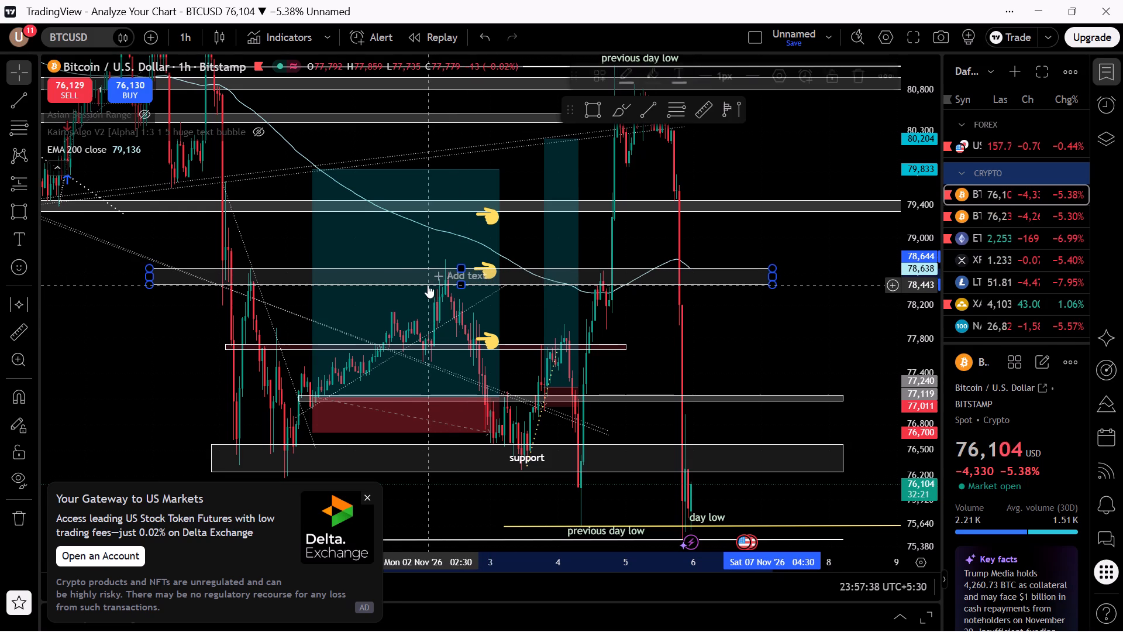
# Label the new rectangle zone with the text "resitance".
pyautogui.click(440, 276)
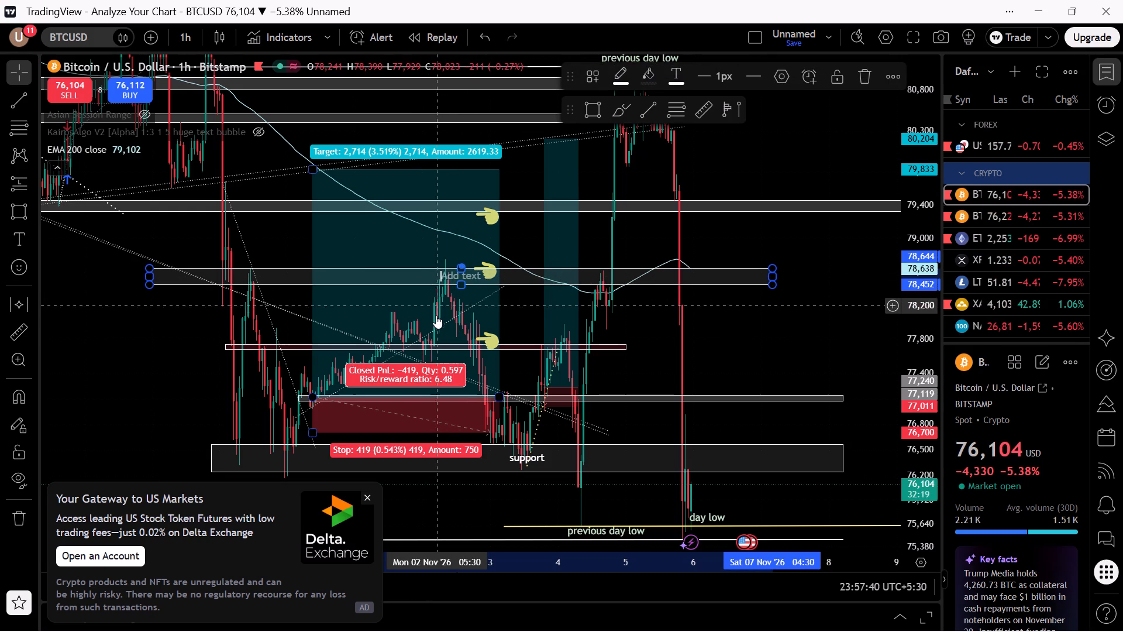
pyautogui.write('res')
pyautogui.write('itance')
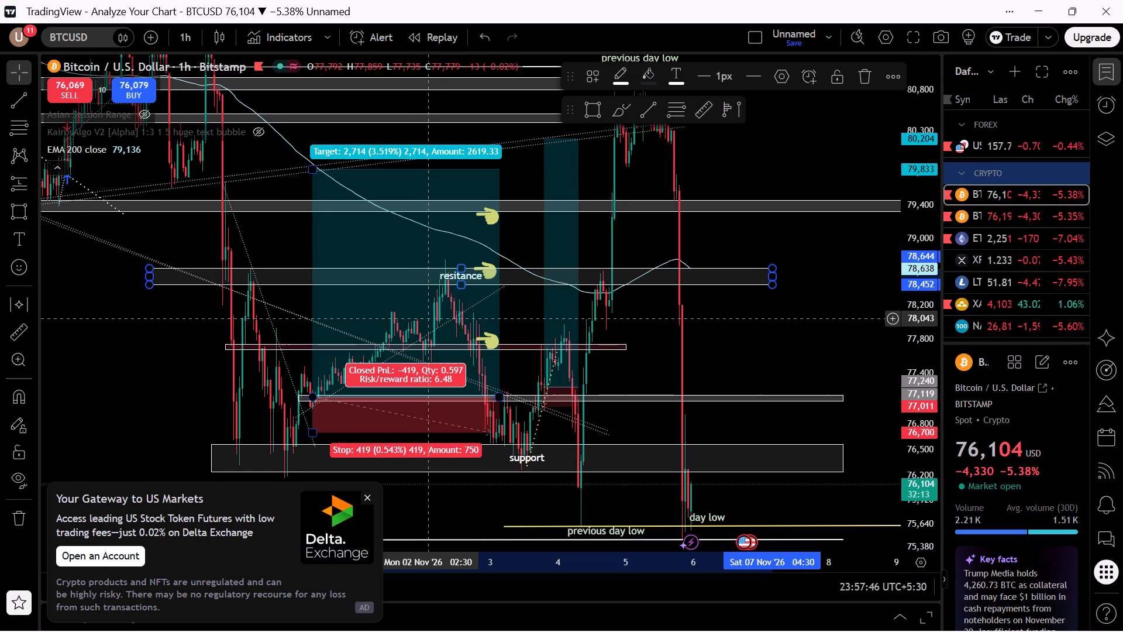
pyautogui.press('space')
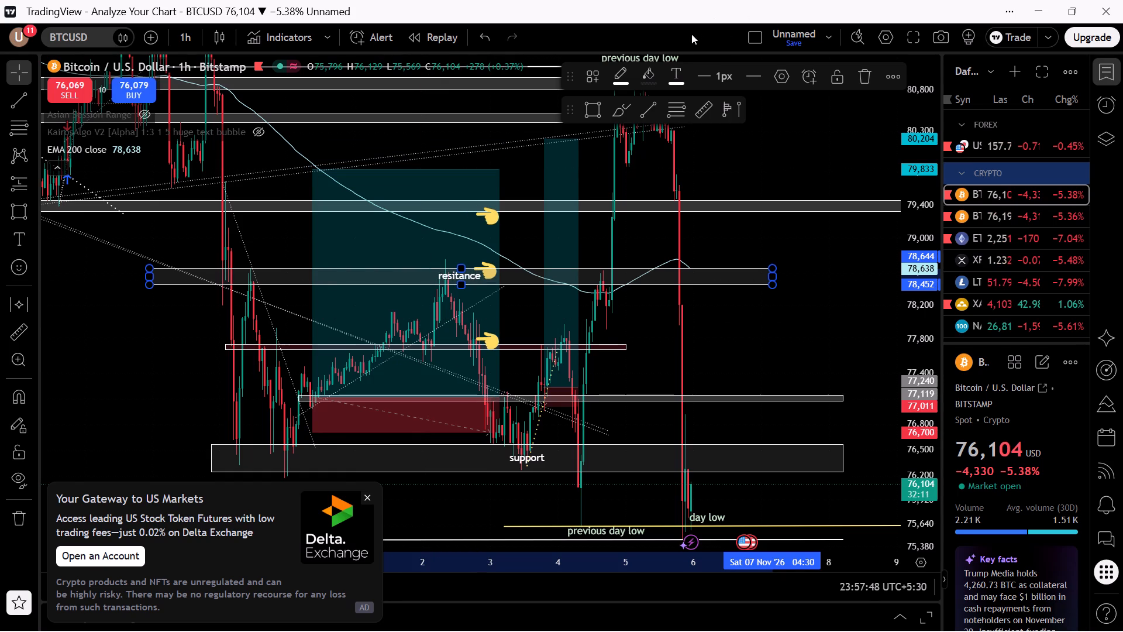
# Recolour the "resitance" zone with a red fill and a red border.
pyautogui.click(645, 74)
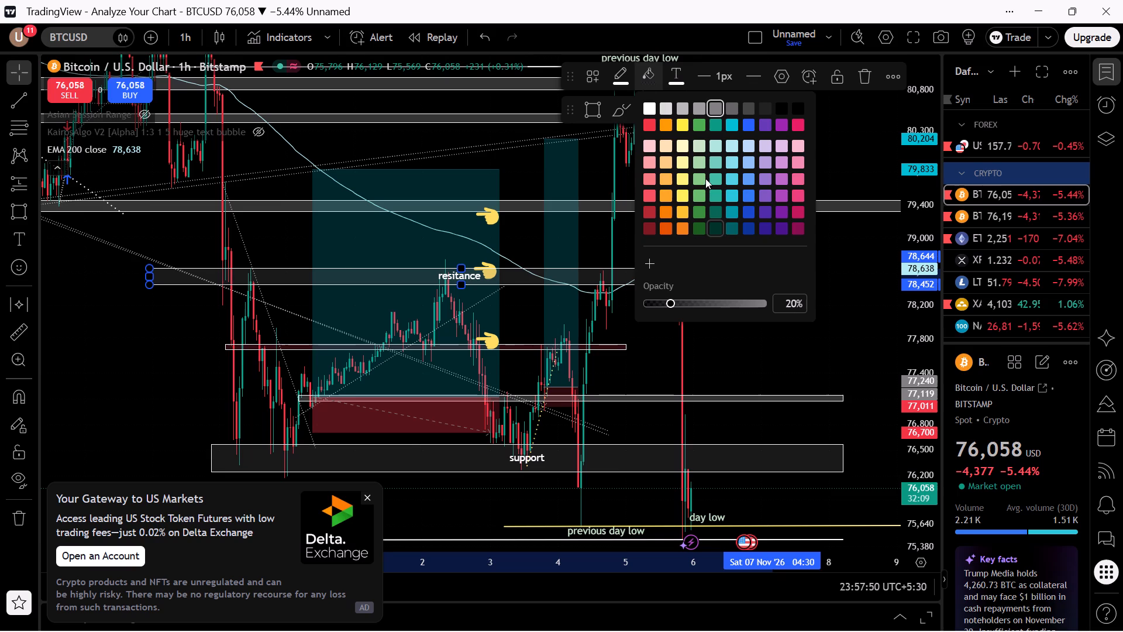
pyautogui.click(649, 121)
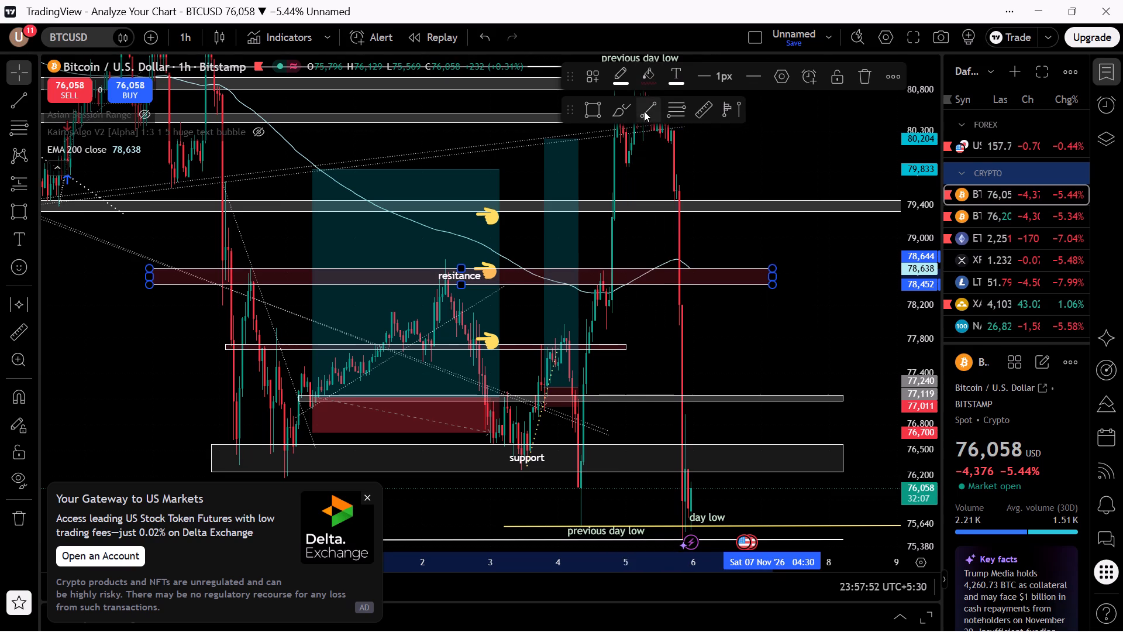
pyautogui.click(628, 69)
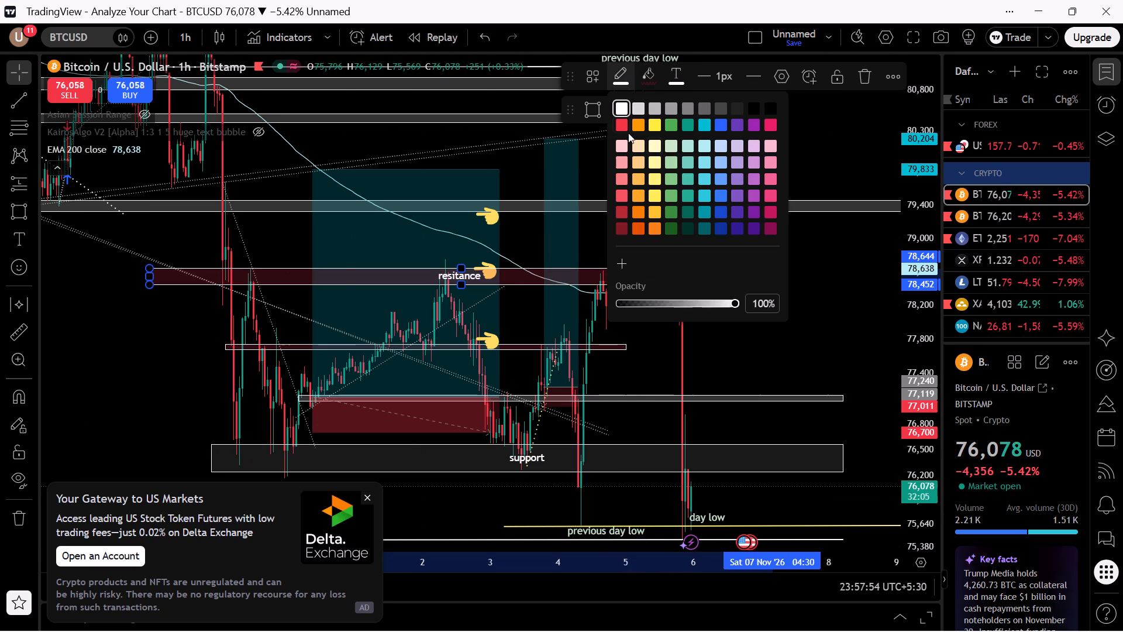
pyautogui.click(621, 126)
pyautogui.click(785, 235)
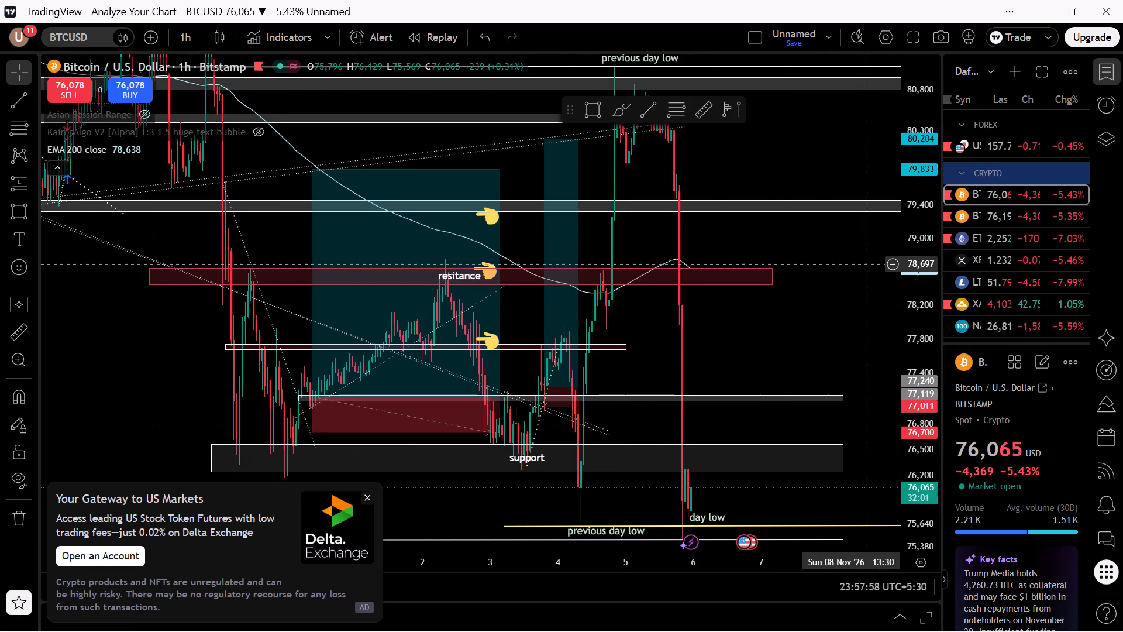
# Examine the late October to 6 November hourly candles against the red resistance zone, the support zone and the day low lines.
pyautogui.scroll(6, 877, 241)
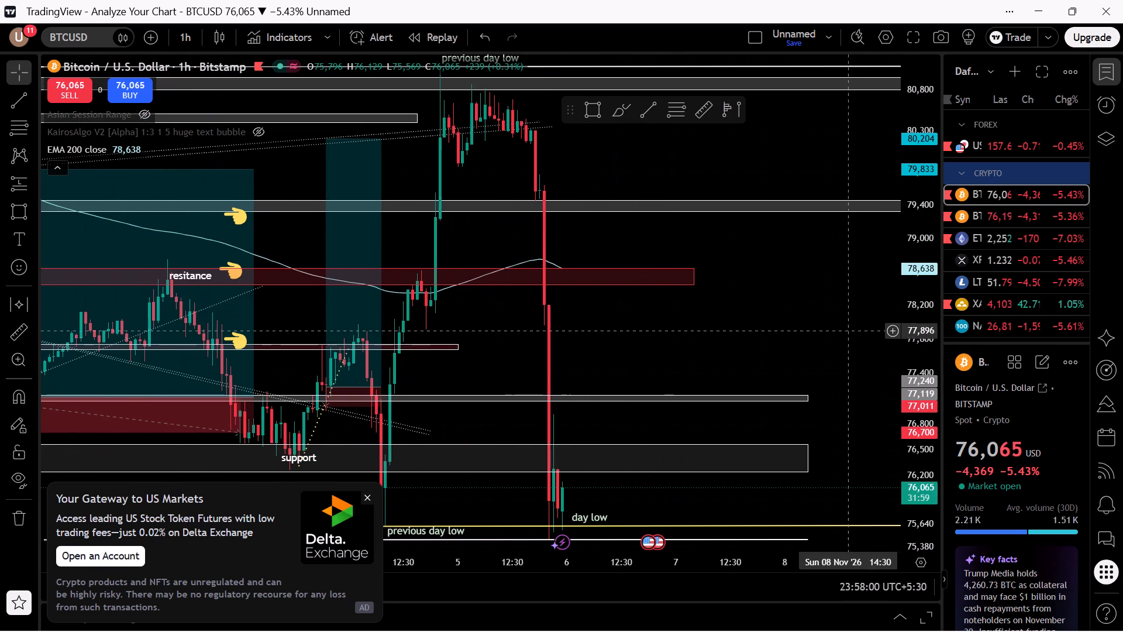
pyautogui.moveTo(716, 344); pyautogui.dragTo(911, 302)
pyautogui.scroll(-2, 910, 292)
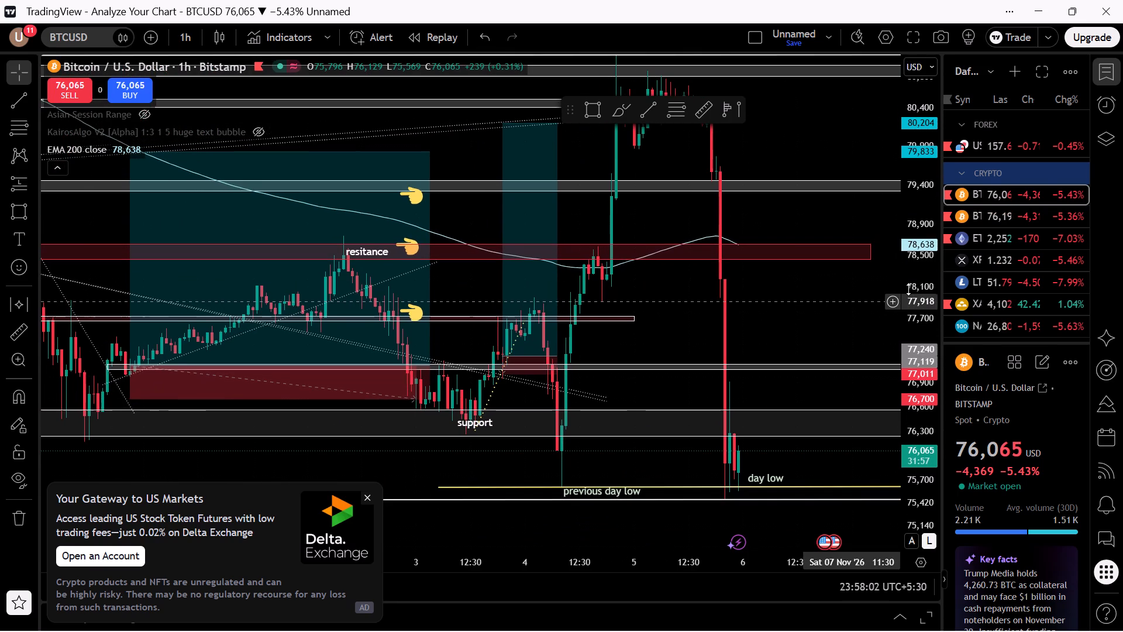
pyautogui.scroll(-7, 908, 279)
pyautogui.scroll(1, 877, 242)
pyautogui.scroll(-1, 875, 241)
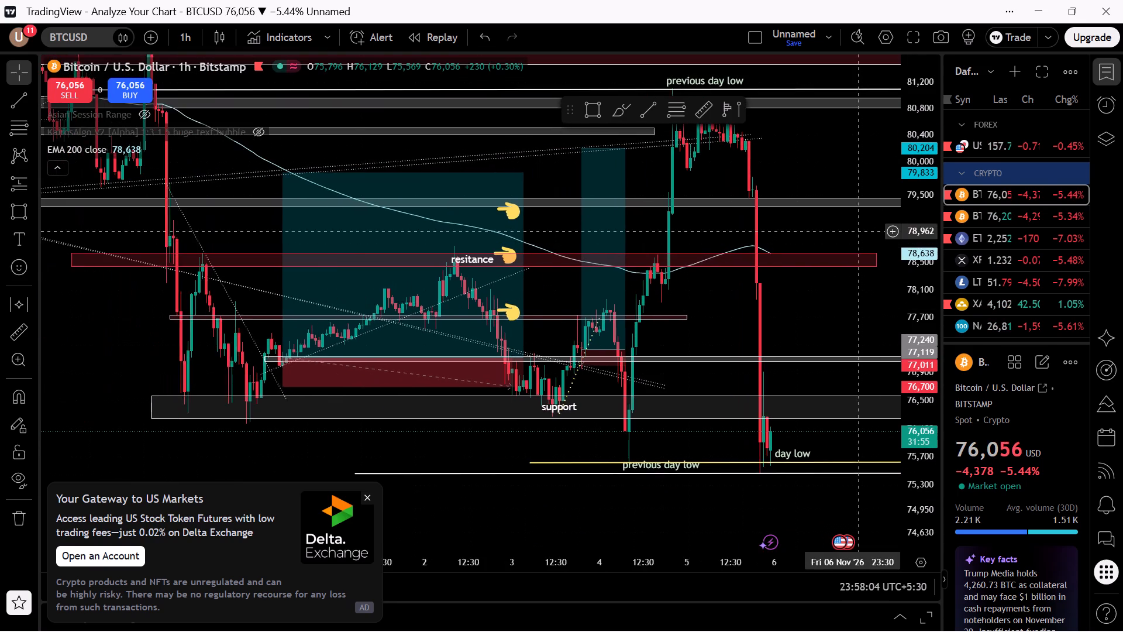
pyautogui.scroll(-1, 856, 236)
pyautogui.scroll(1, 856, 236)
pyautogui.scroll(-3, 856, 236)
pyautogui.moveTo(924, 286); pyautogui.dragTo(924, 248)
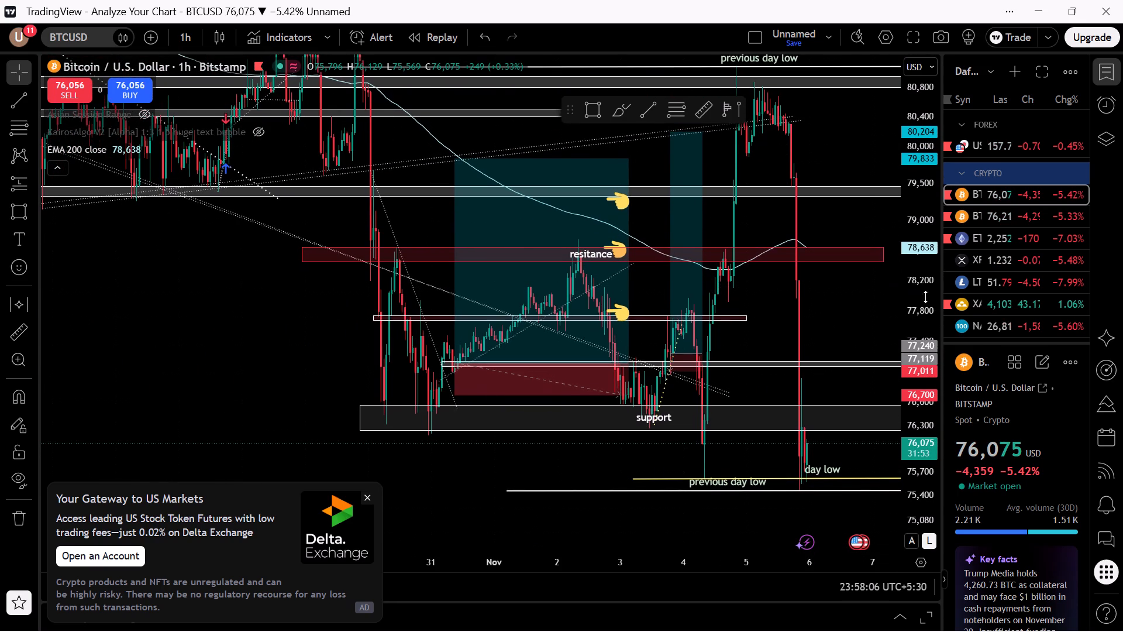
pyautogui.moveTo(843, 317); pyautogui.dragTo(759, 311)
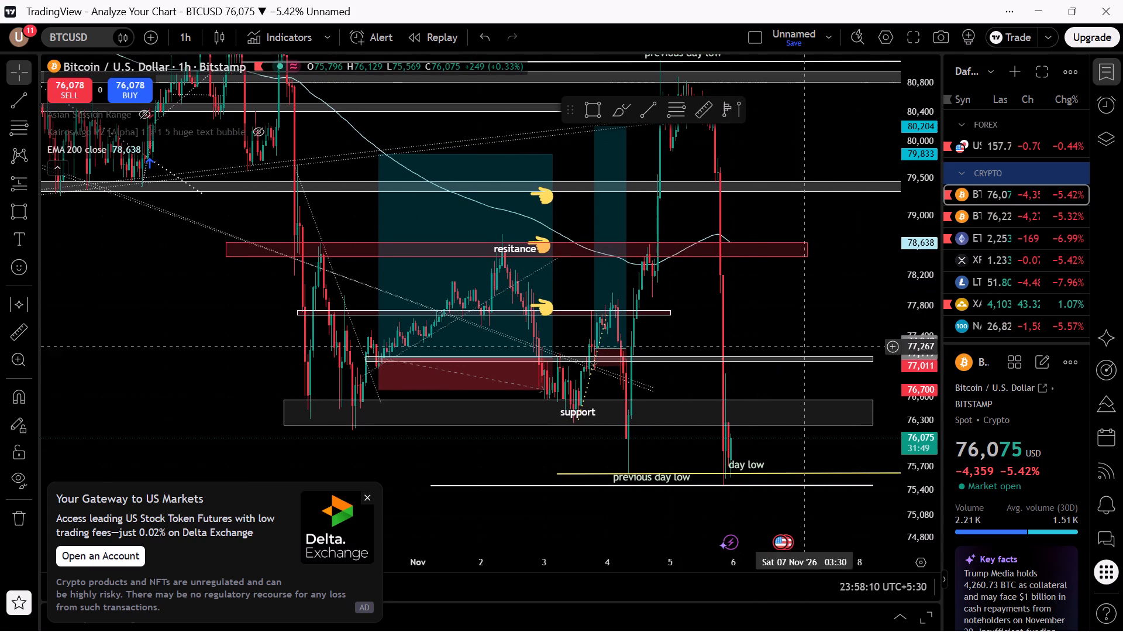
pyautogui.moveTo(812, 314); pyautogui.dragTo(770, 296)
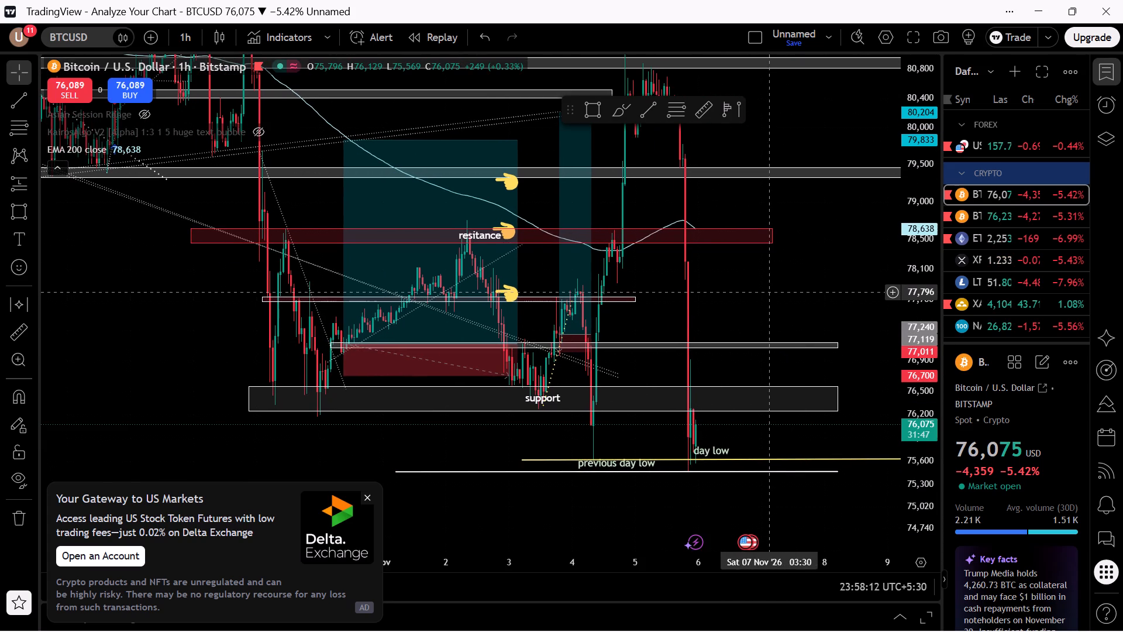